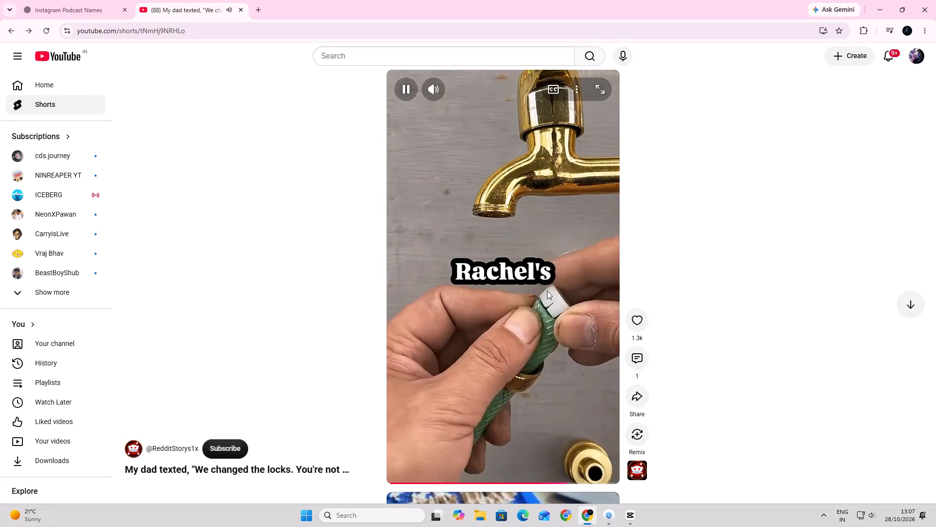
Watch the playing YouTube Short and leave it paused.
click(547, 291)
click(457, 206)
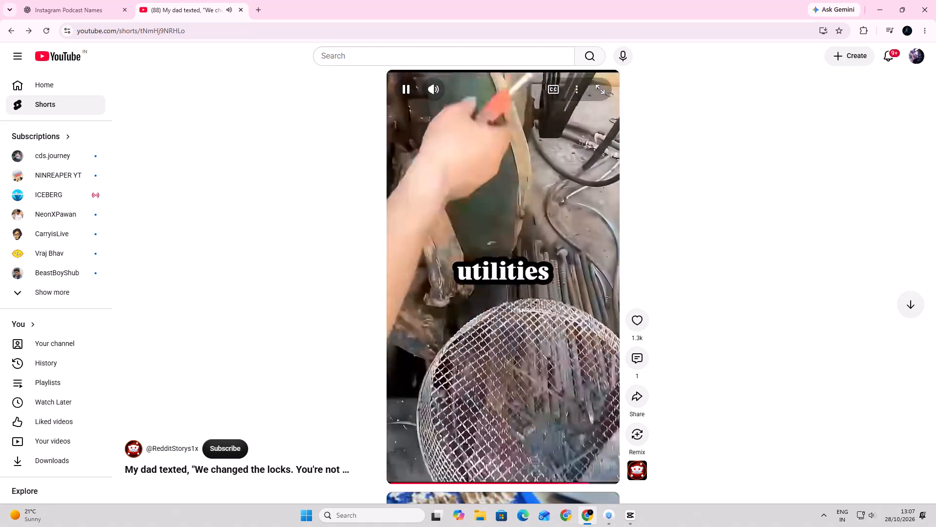
click(527, 345)
click(530, 307)
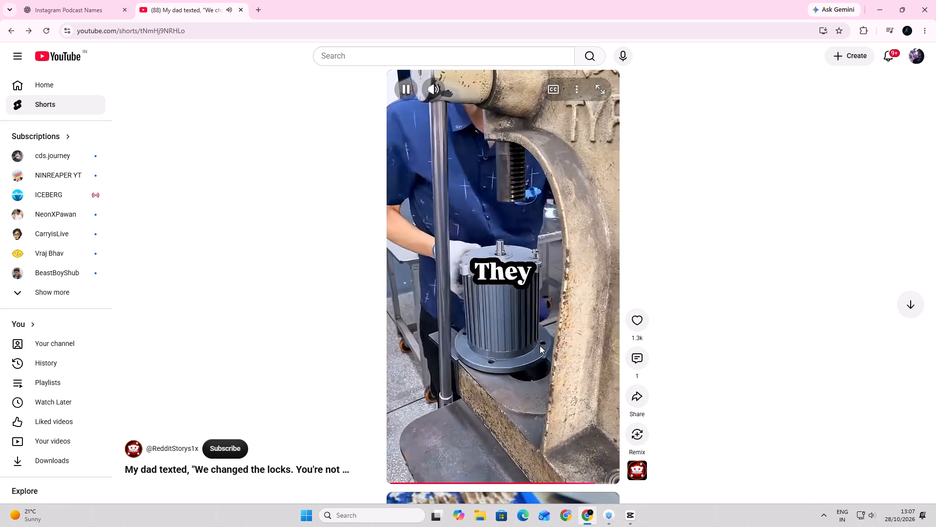
click(540, 345)
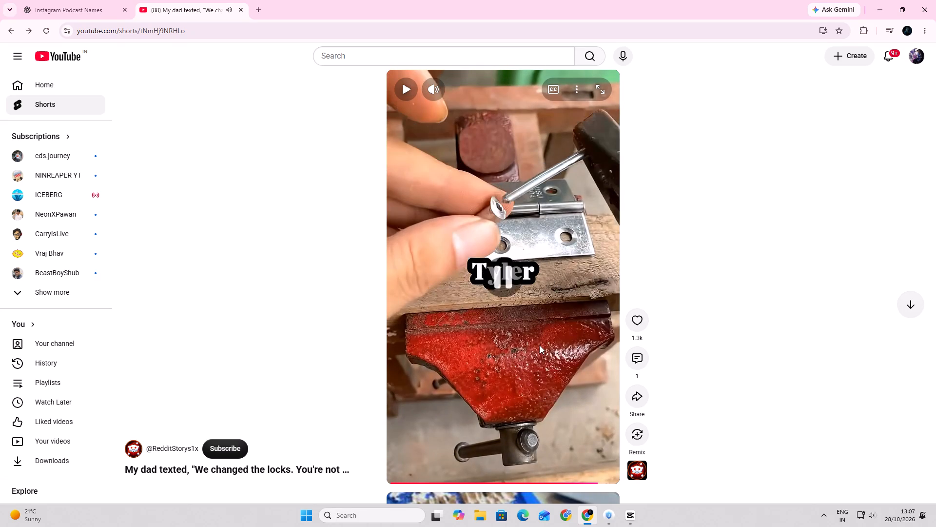
Switch to CapCut and create a new video project.
click(635, 526)
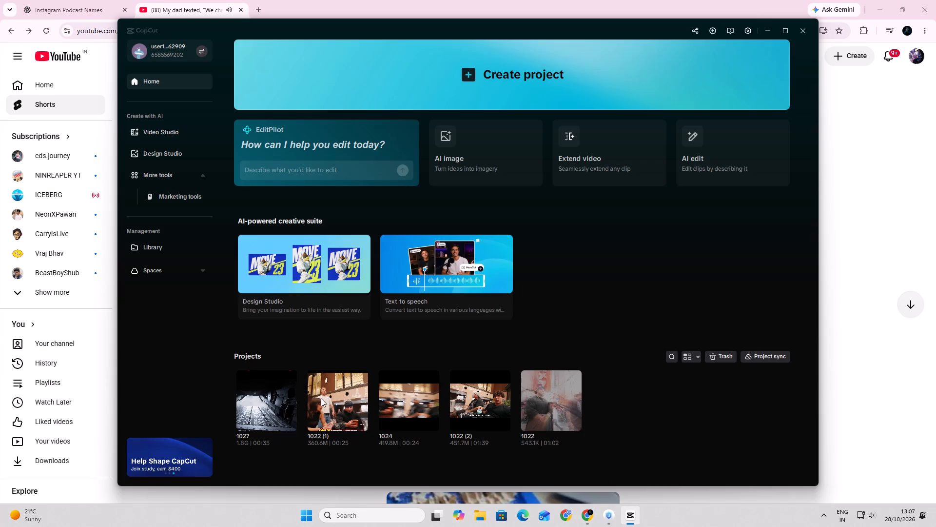
click(471, 81)
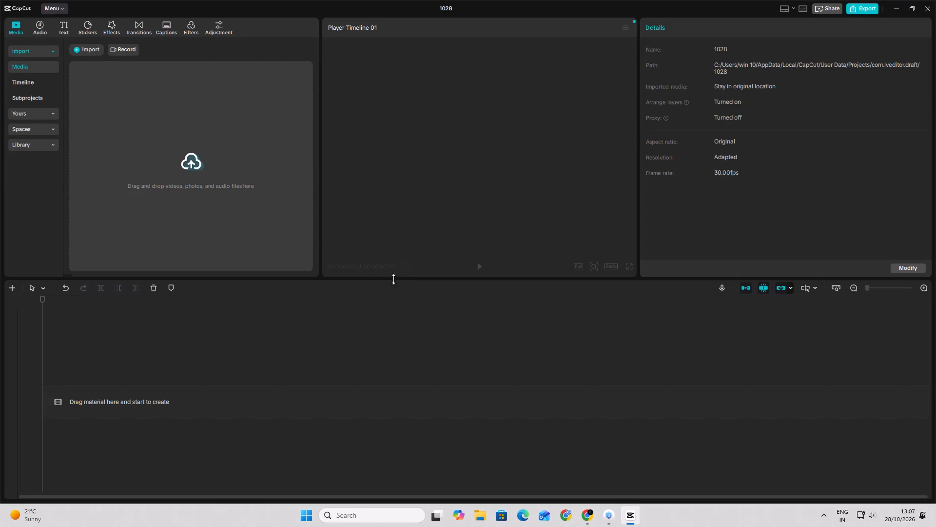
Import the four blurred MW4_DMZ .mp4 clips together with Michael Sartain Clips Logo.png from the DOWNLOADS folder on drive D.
click(78, 48)
click(95, 67)
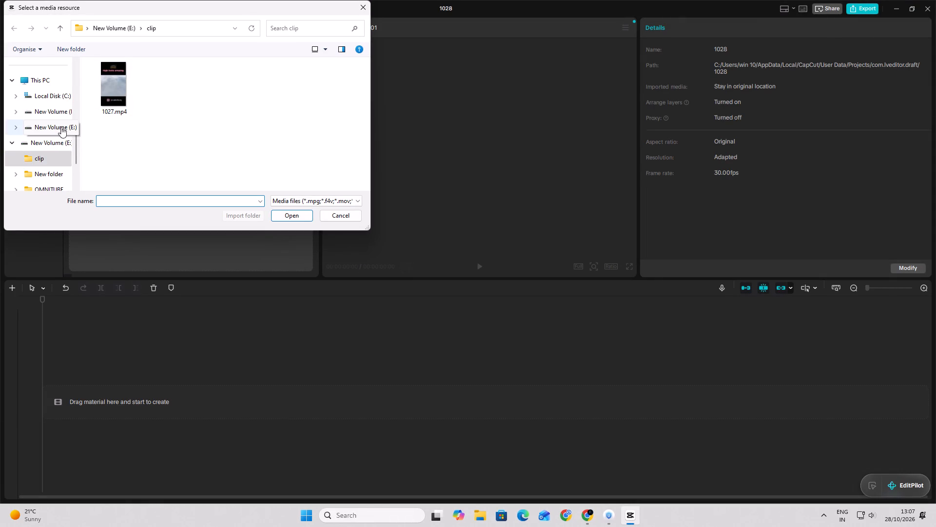
click(54, 106)
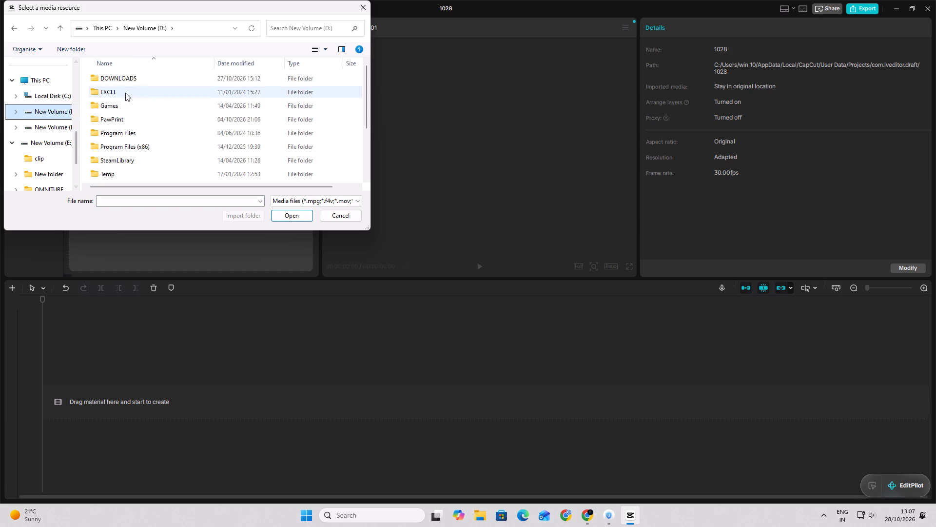
double_click(127, 83)
scroll(137, 117, down, 8)
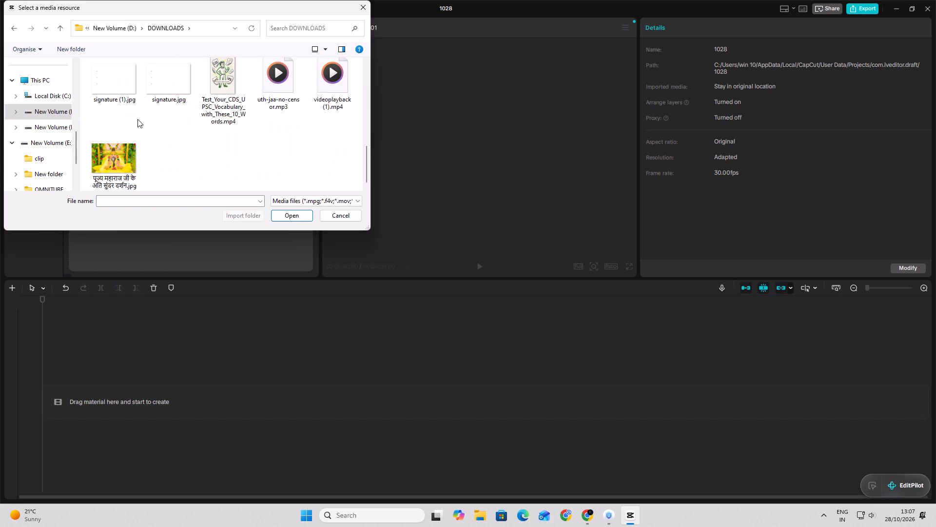
scroll(276, 154, up, 7)
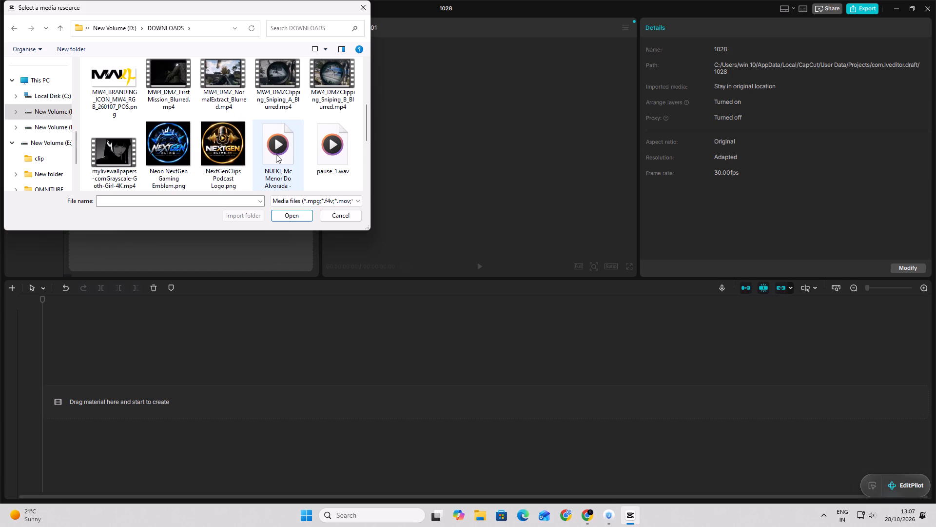
scroll(276, 154, down, 1)
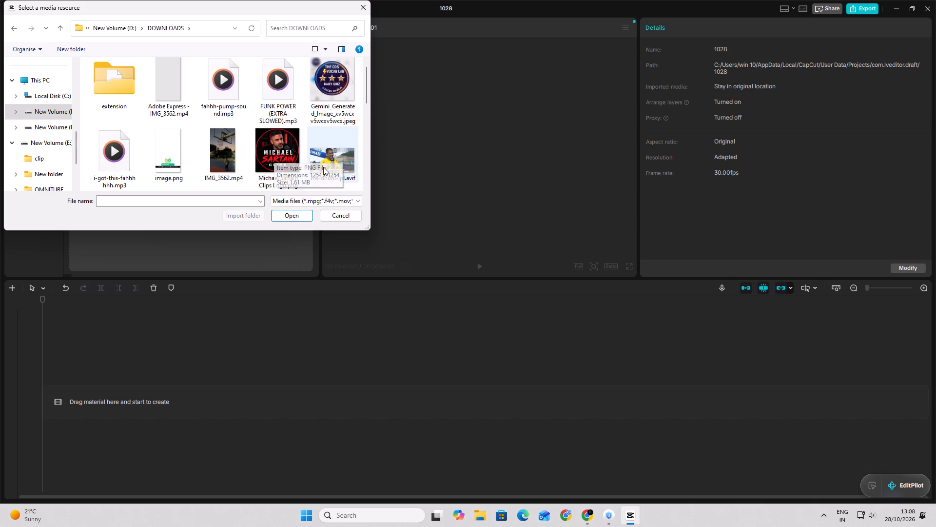
click(326, 153)
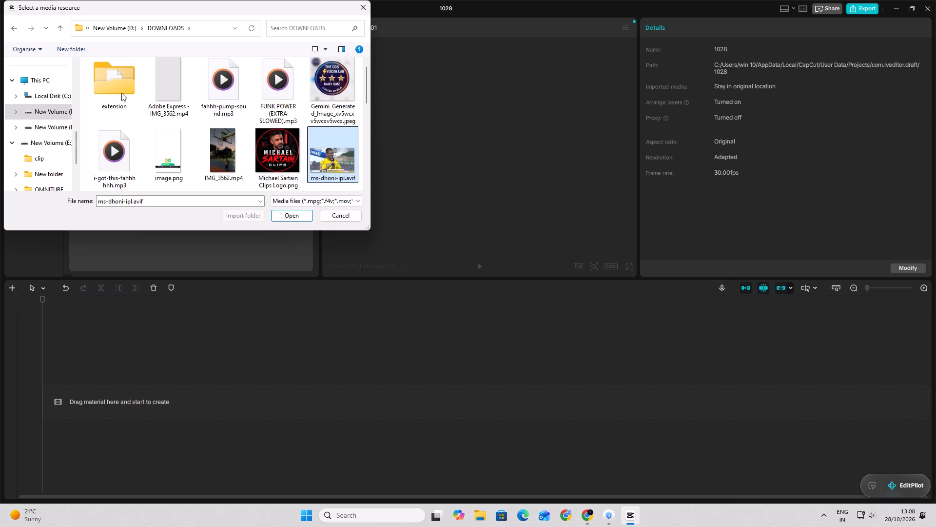
click(49, 91)
click(69, 109)
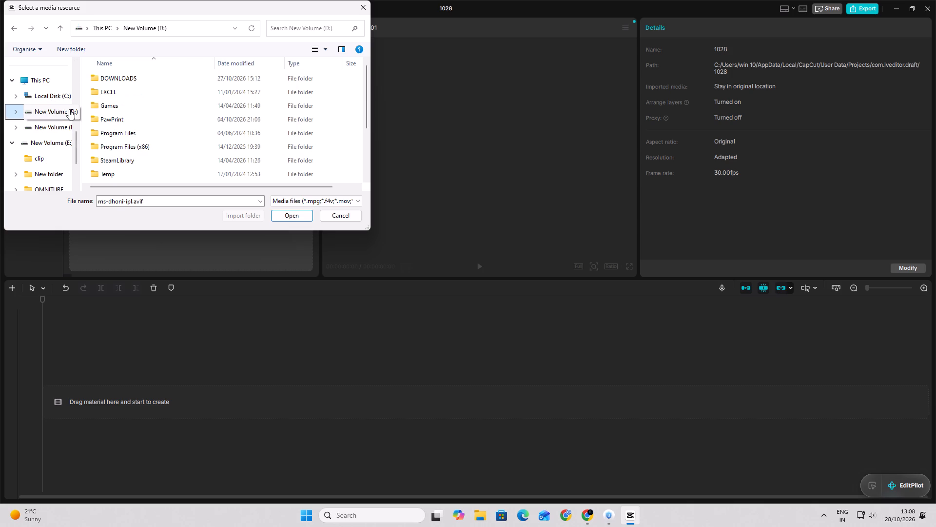
double_click(122, 81)
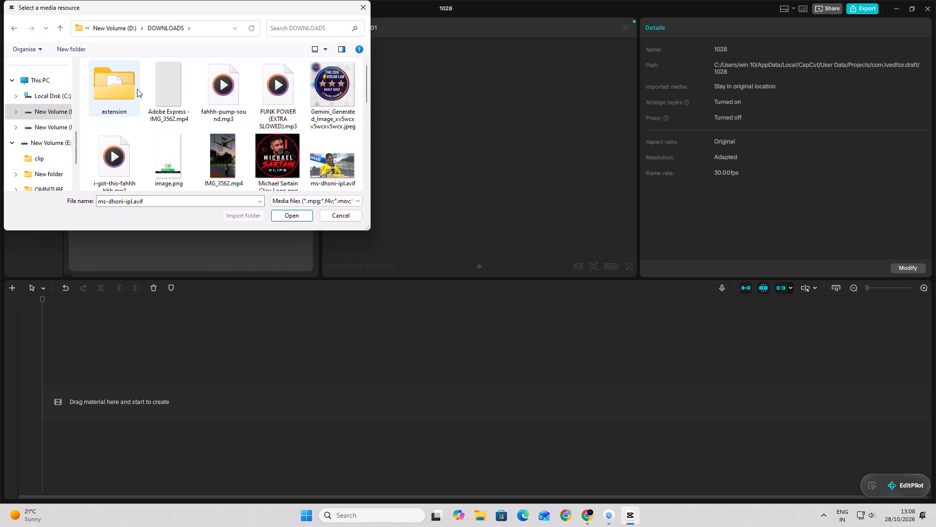
scroll(173, 110, down, 9)
scroll(187, 123, up, 2)
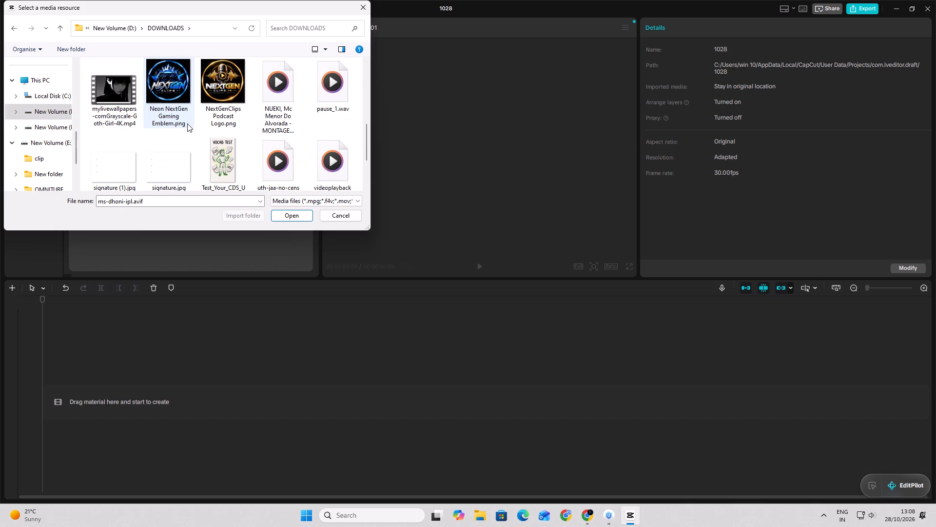
scroll(187, 123, up, 1)
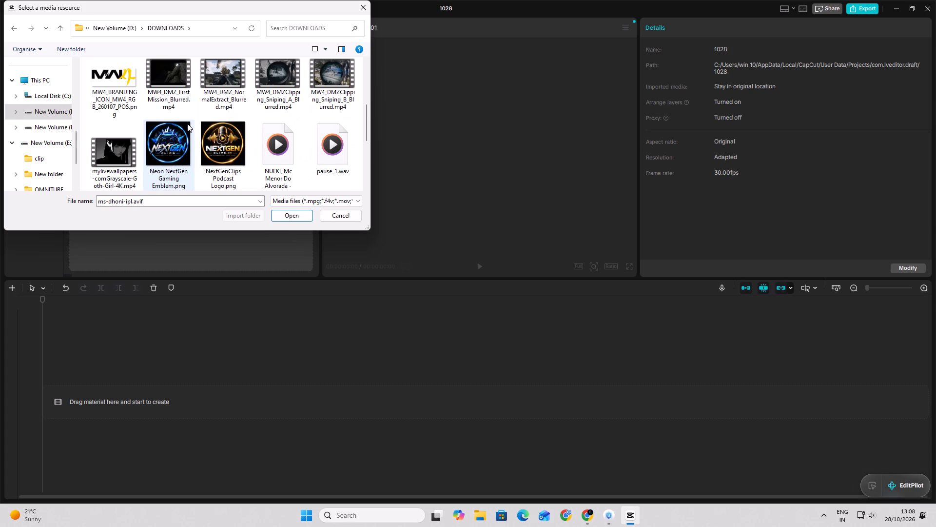
scroll(183, 109, up, 2)
scroll(183, 110, down, 2)
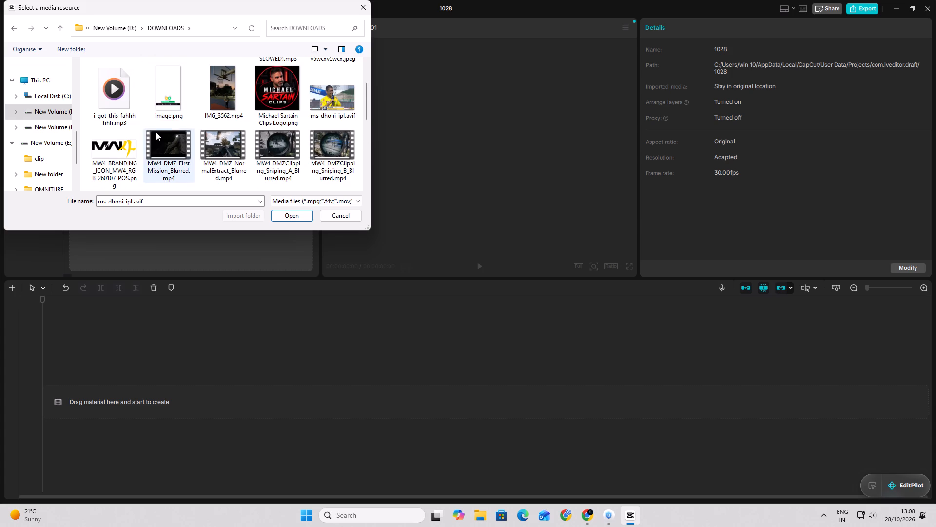
drag(141, 123, 334, 161)
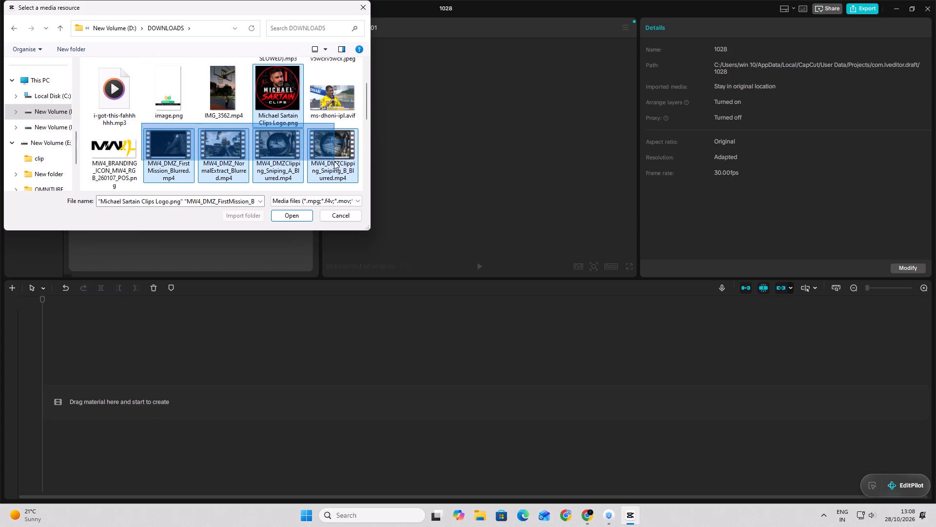
drag(334, 161, 334, 166)
double_click(292, 223)
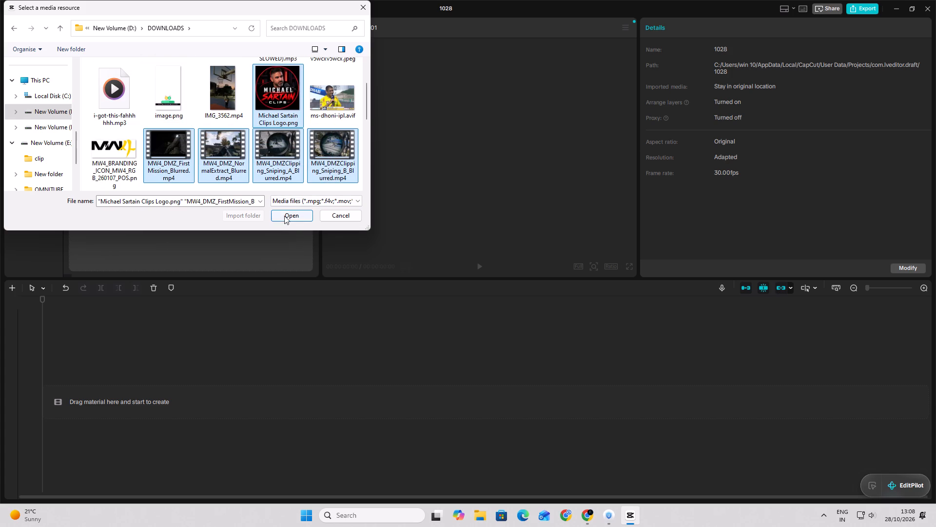
click(284, 216)
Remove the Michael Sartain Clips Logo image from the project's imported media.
click(110, 101)
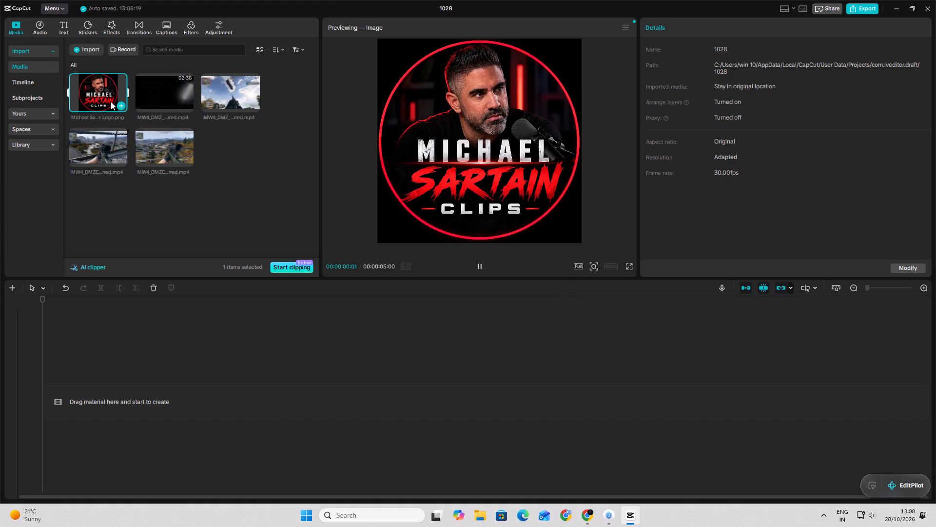
key(BackSpace)
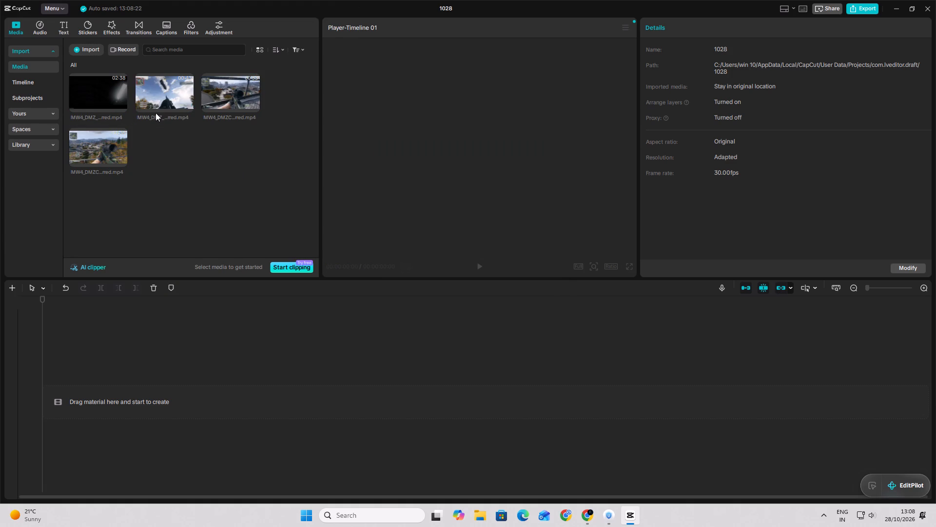
Preview the imported MW4_DMZ_NormalExtract_Blurred.mp4 clip.
click(161, 95)
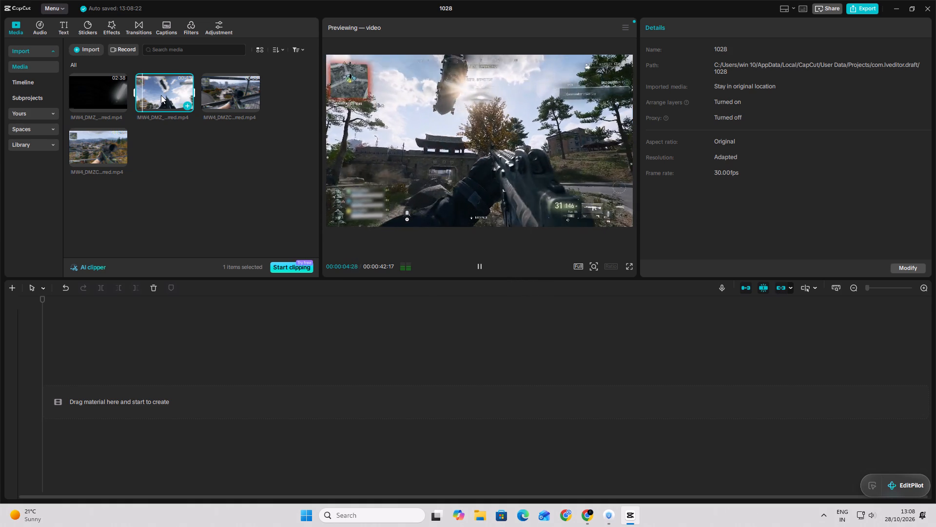
click(161, 95)
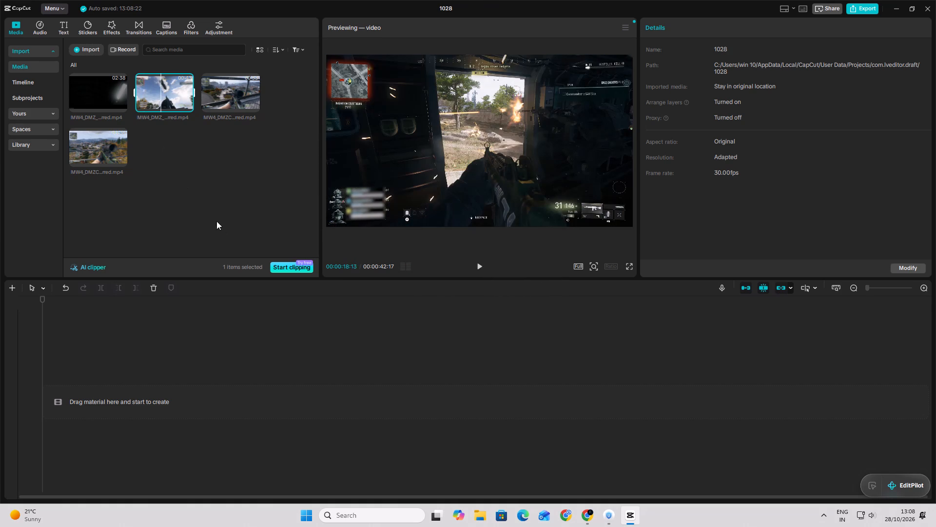
Import the audio file FUNK POWER (EXTRA SLOWED).mp3 from the DOWNLOADS folder.
click(78, 55)
click(99, 73)
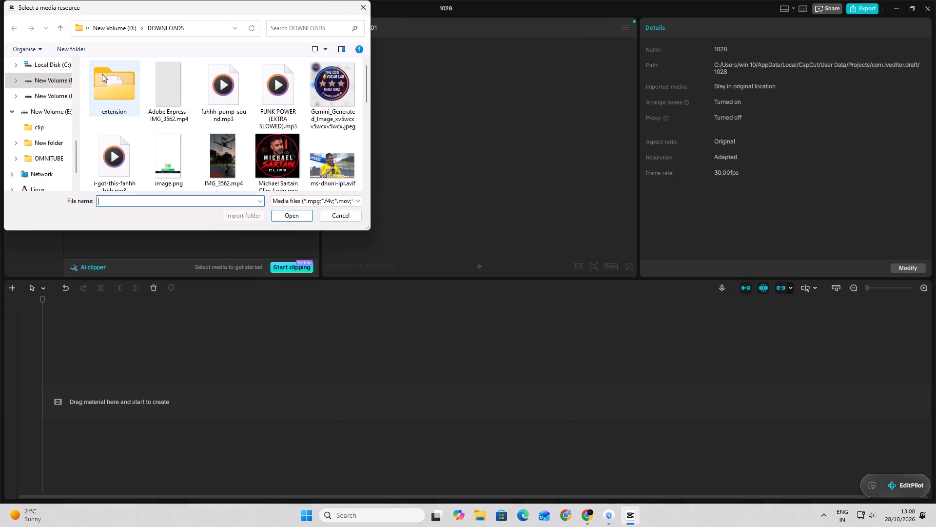
click(214, 101)
click(258, 103)
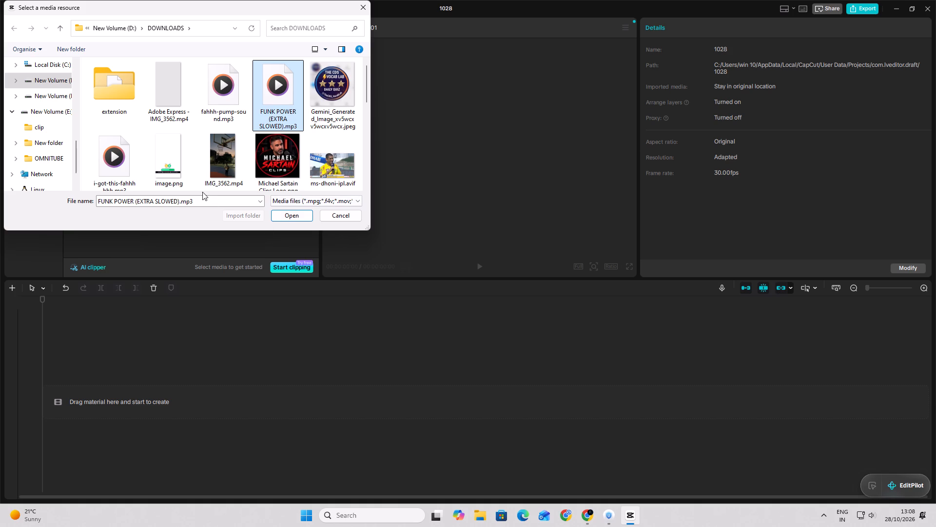
scroll(118, 148, down, 5)
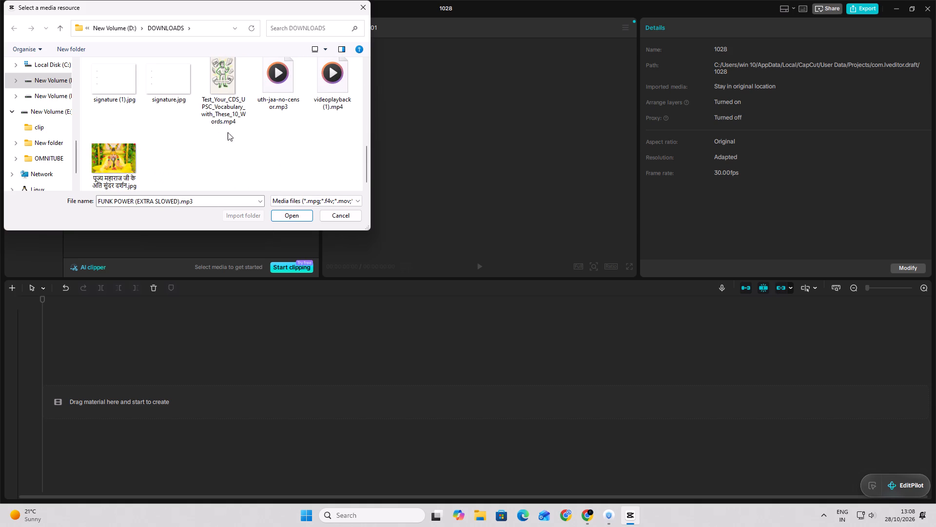
scroll(281, 130, up, 6)
click(292, 115)
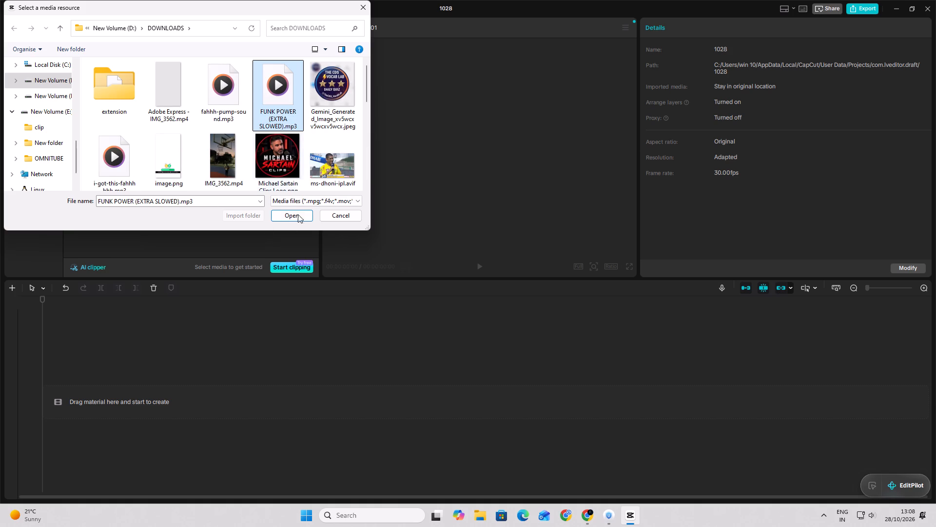
click(286, 221)
click(289, 214)
Place the FUNK POWER (EXTRA SLOWED) track at the start of the timeline and play its opening seconds.
drag(178, 143, 143, 319)
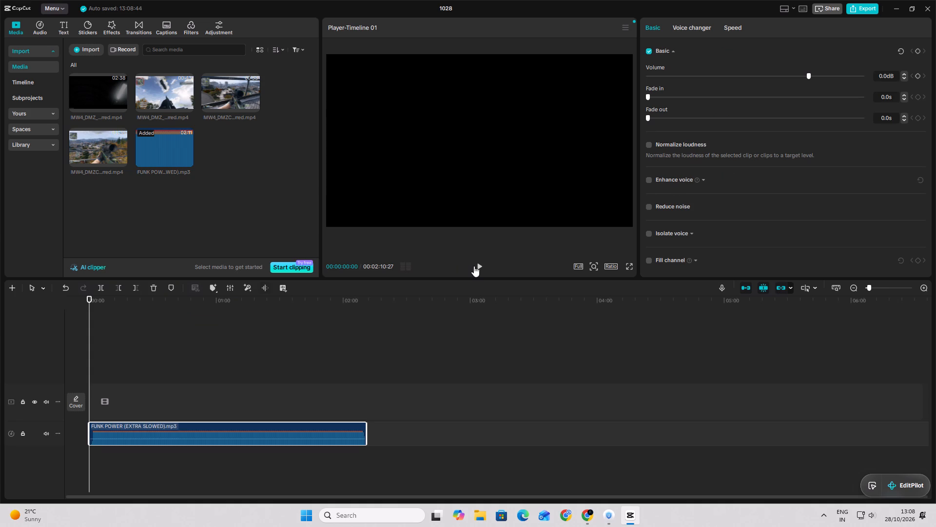
click(474, 266)
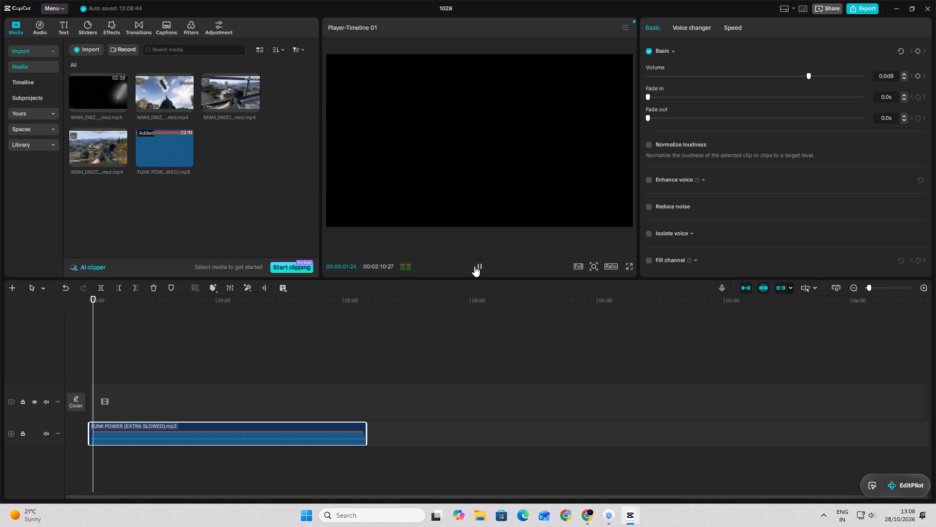
click(474, 266)
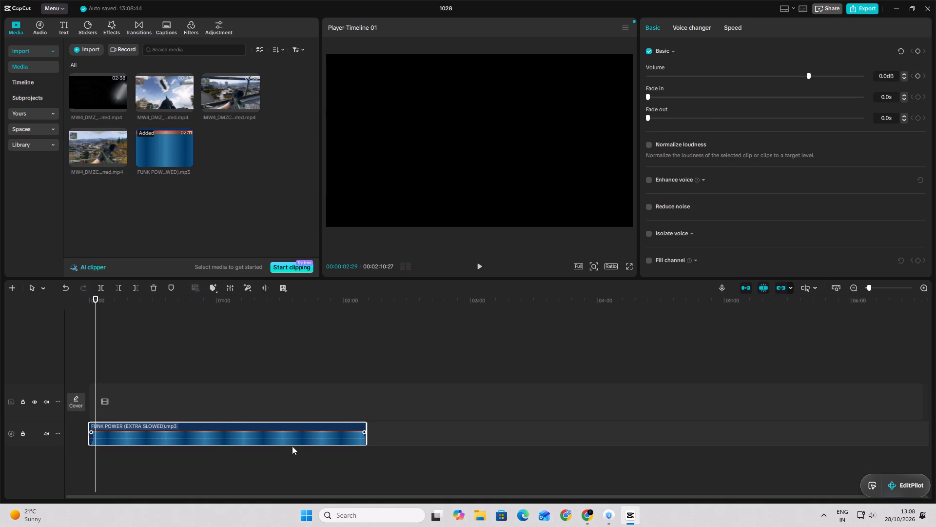
Place MW4_DMZ_NormalExtract_Blurred.mp4 at the start of the main video track, above the music.
ctrl+click(212, 440)
ctrl+scroll(217, 443, up, 3)
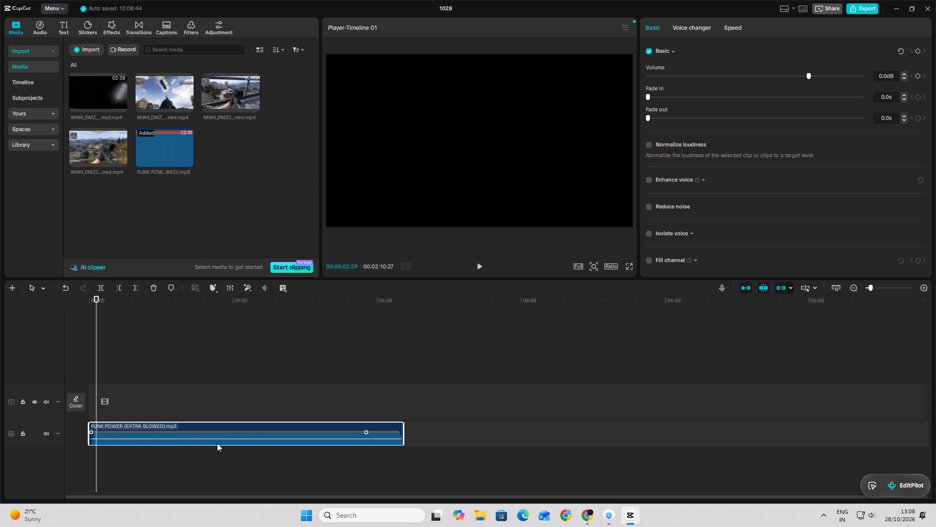
ctrl+scroll(217, 443, up, 2)
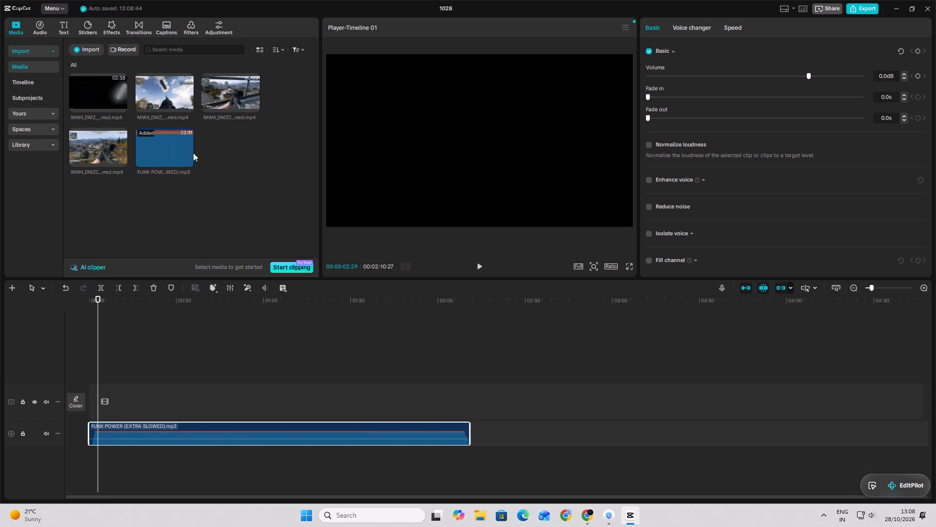
drag(157, 89, 117, 407)
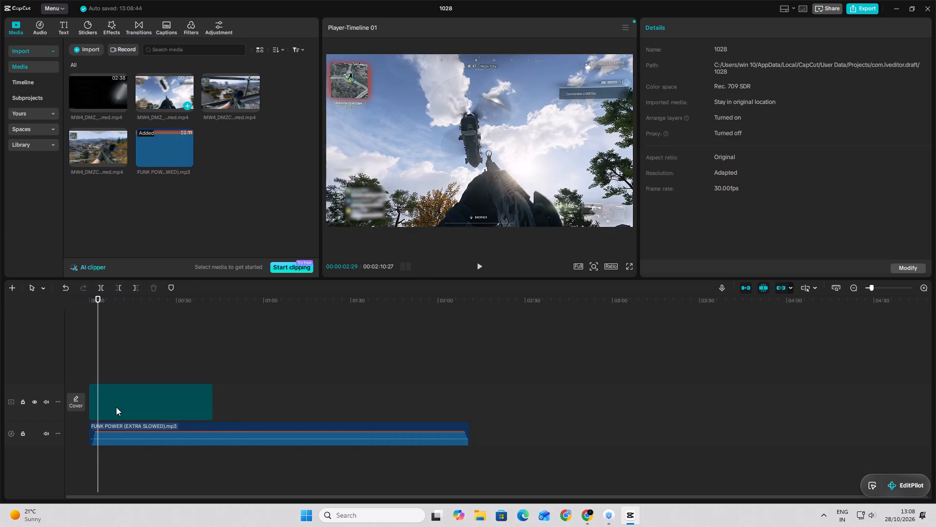
click(480, 273)
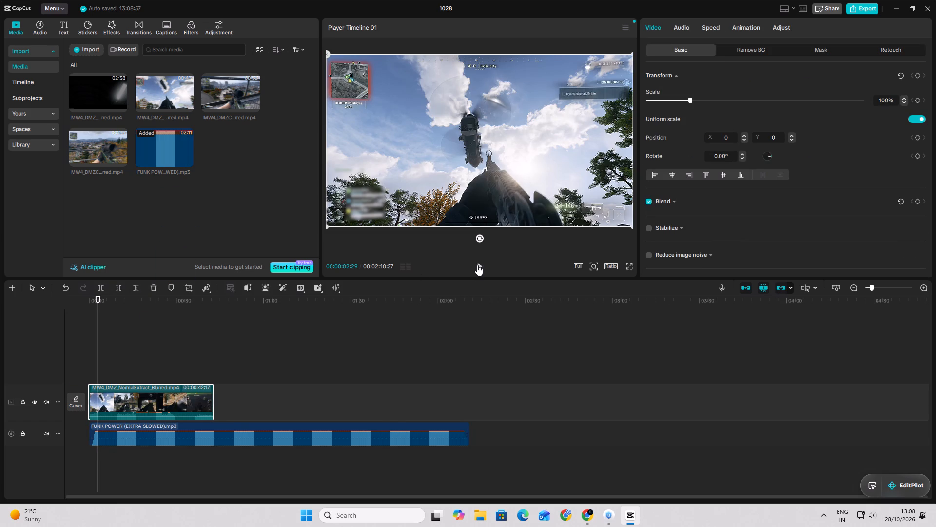
Set the volume of the FUNK POWER (EXTRA SLOWED) audio clip to -12.2 dB.
click(347, 420)
click(347, 431)
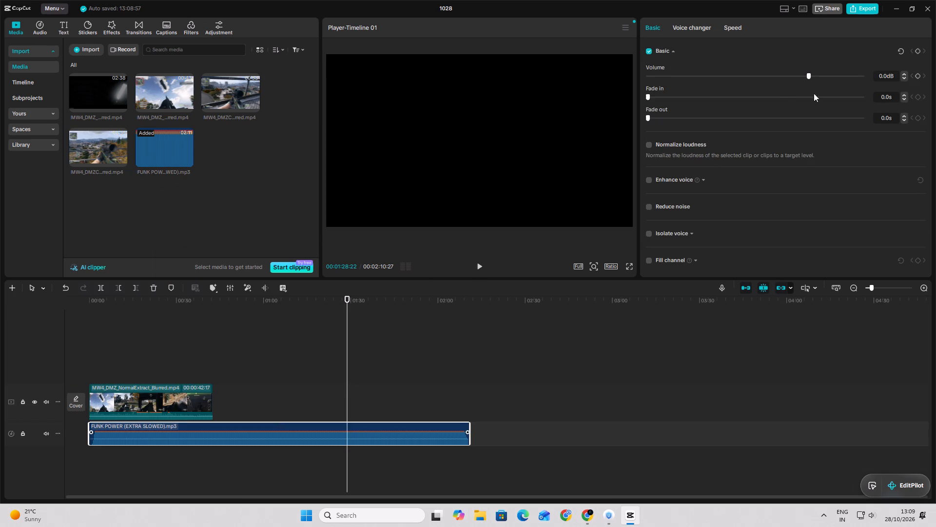
drag(803, 75, 774, 80)
Play the timeline from the start to 00:00:14:05 and split the FUNK POWER (EXTRA SLOWED) audio clip there.
drag(349, 346, 0, 332)
drag(468, 267, 475, 267)
click(486, 264)
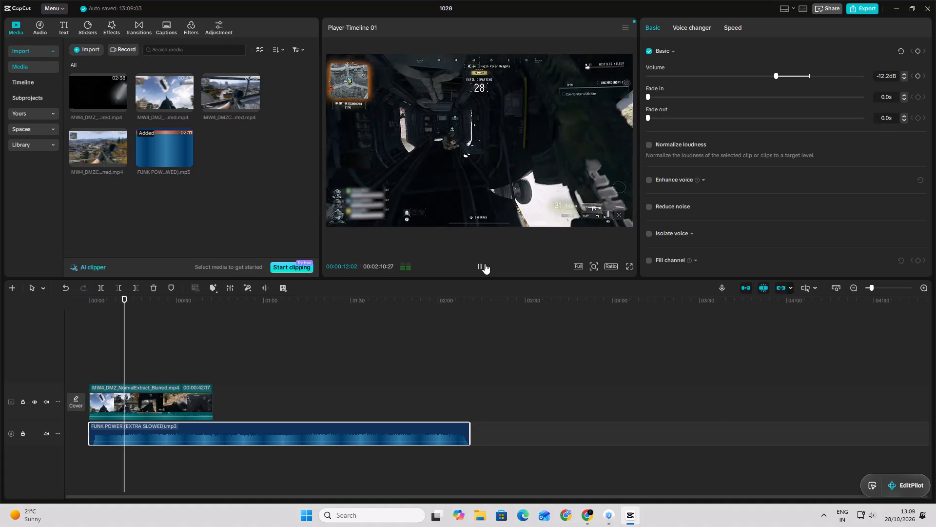
click(485, 263)
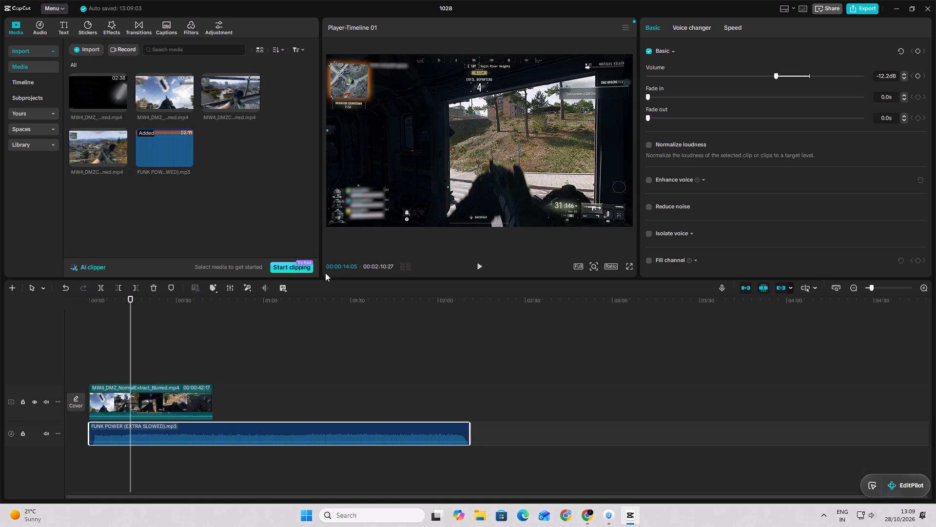
click(103, 286)
Split MW4_DMZ_NormalExtract_Blurred.mp4 at 00:00:14:05 and delete the part after the split.
click(175, 391)
click(163, 399)
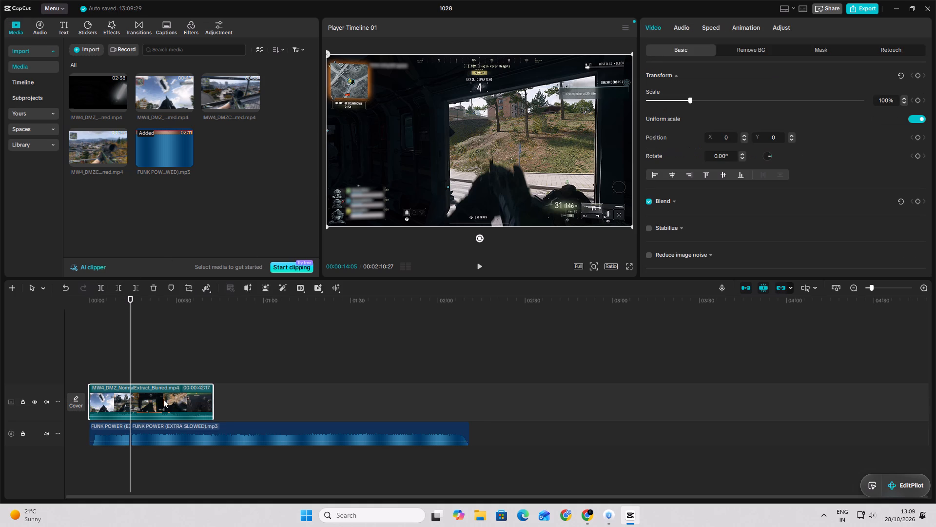
click(175, 405)
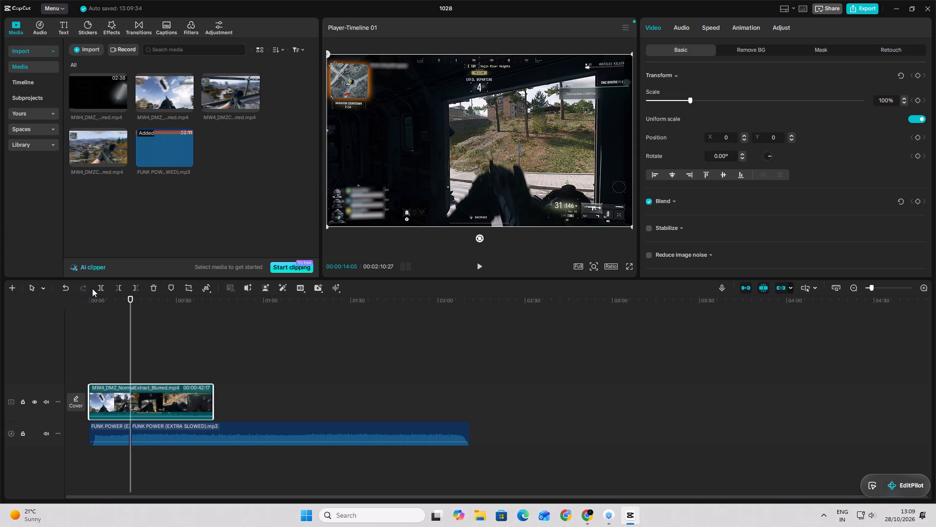
click(103, 288)
click(186, 401)
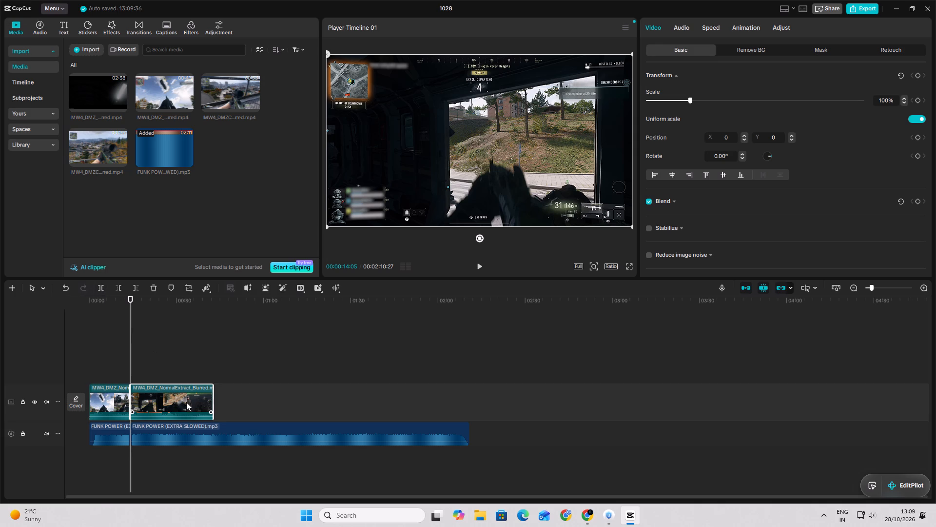
key(BackSpace)
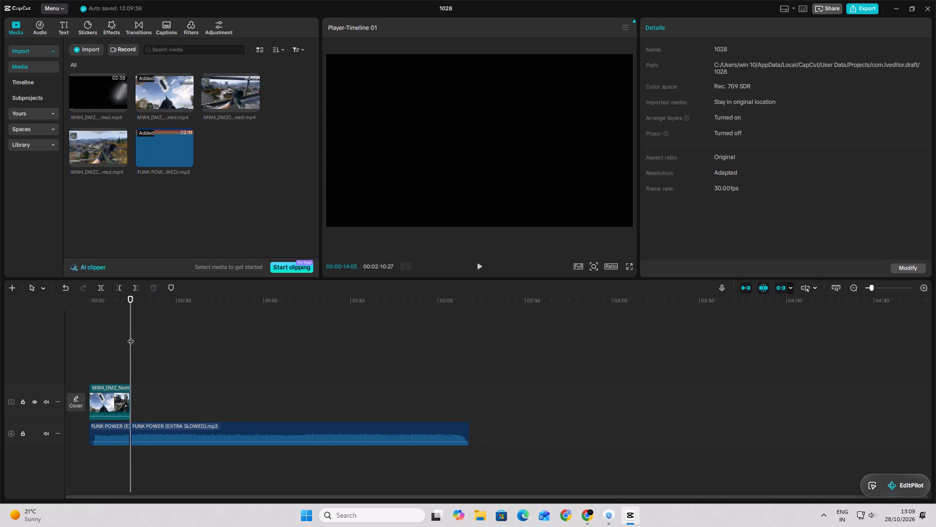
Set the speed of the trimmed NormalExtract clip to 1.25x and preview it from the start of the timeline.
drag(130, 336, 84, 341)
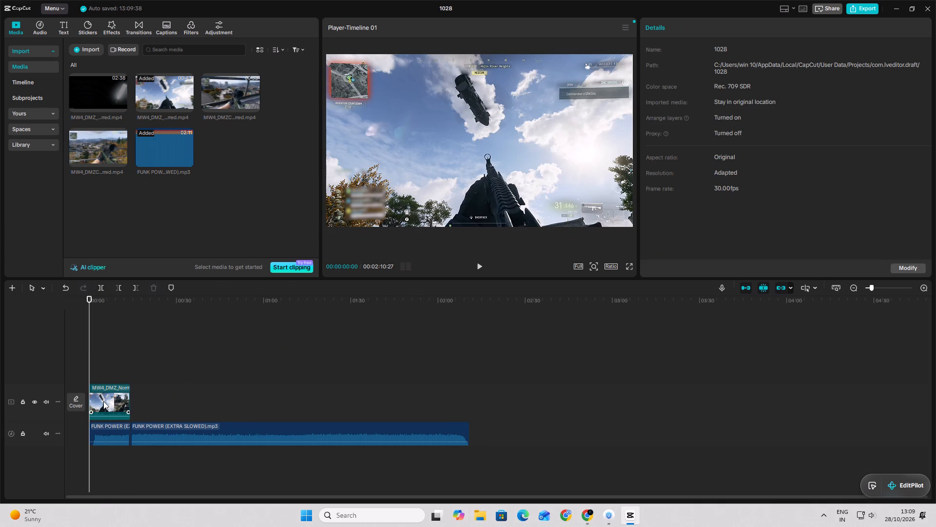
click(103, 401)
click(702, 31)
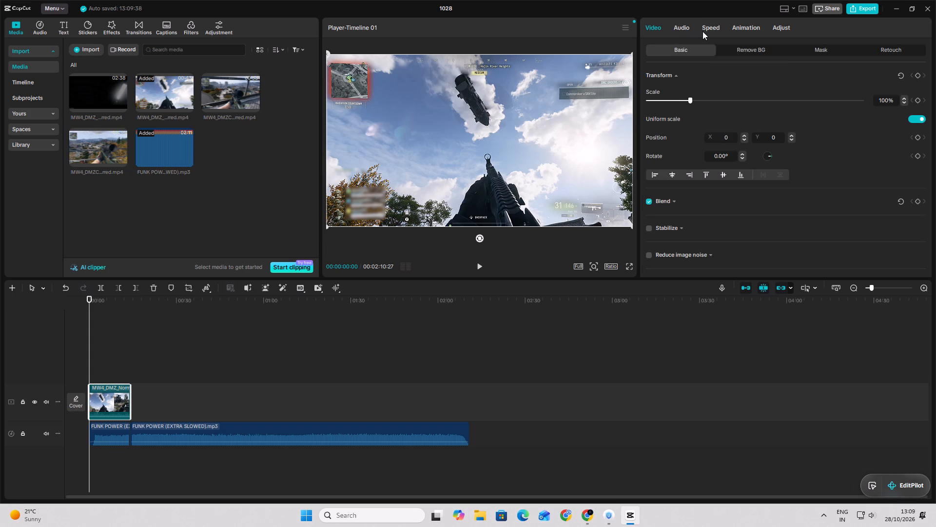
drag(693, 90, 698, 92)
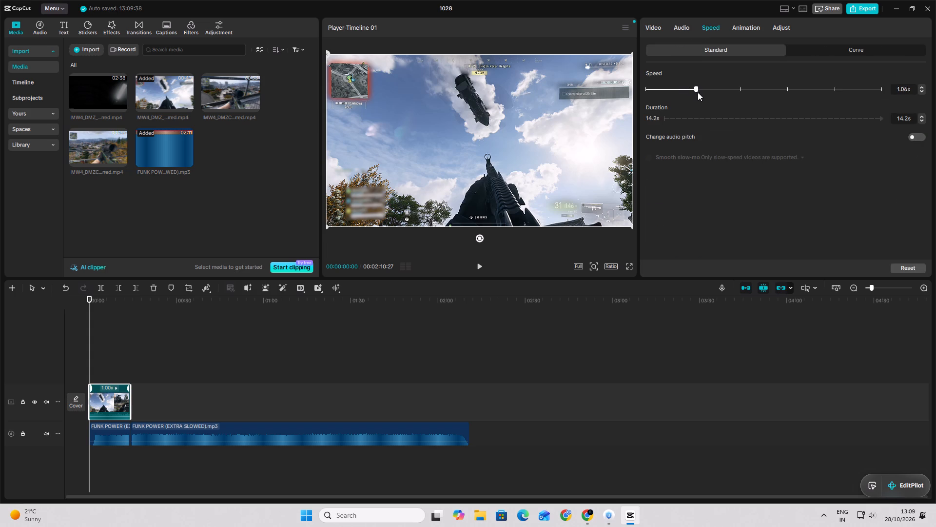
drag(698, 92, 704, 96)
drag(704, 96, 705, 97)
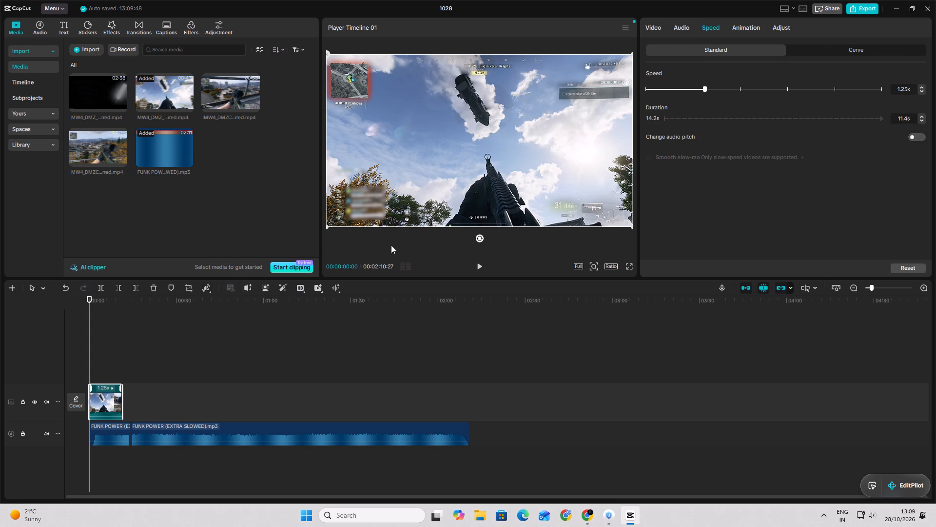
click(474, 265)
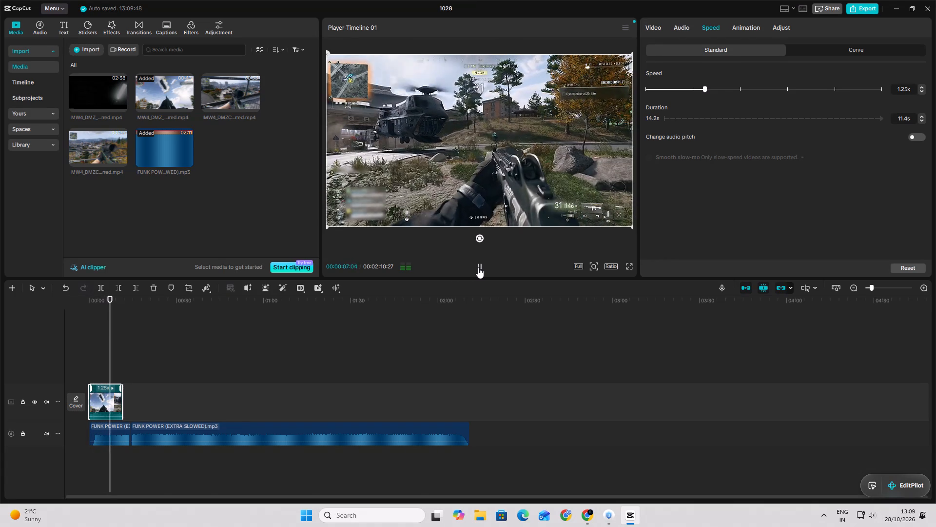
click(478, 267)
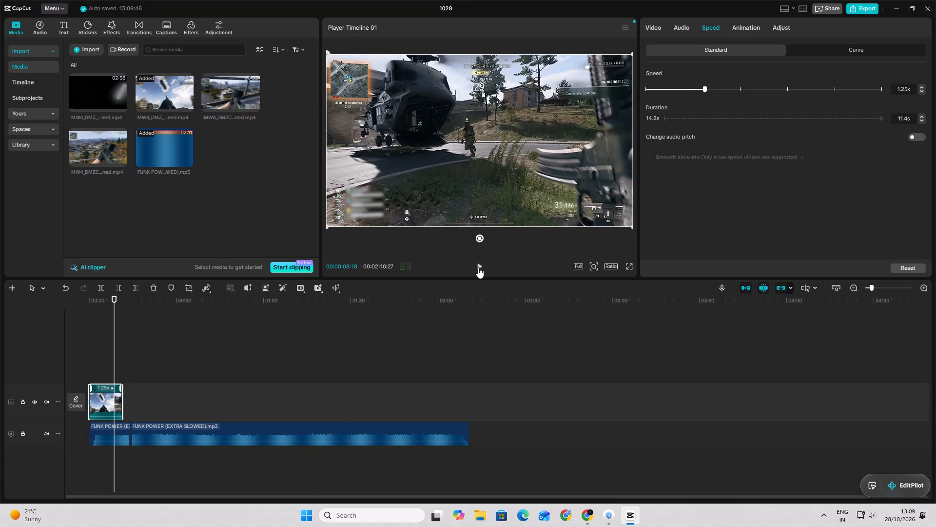
Set the speed of the trimmed NormalExtract clip to 1.53x and play it from the start through its end.
drag(705, 92, 715, 97)
drag(715, 97, 718, 100)
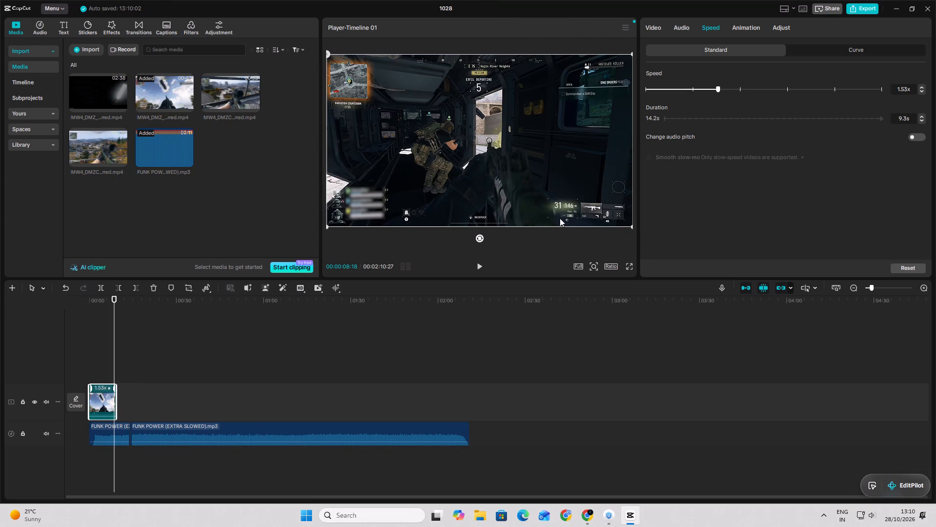
drag(117, 342, 10, 334)
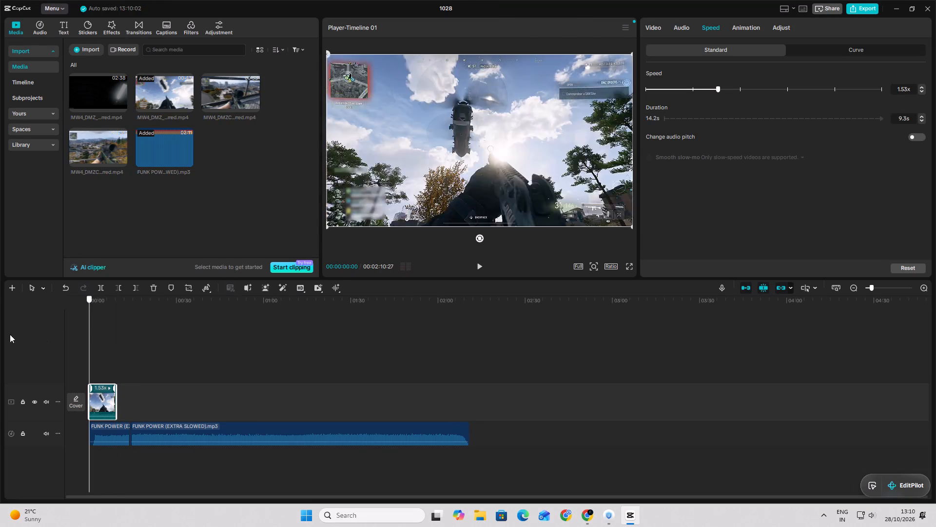
drag(10, 334, 11, 334)
click(480, 272)
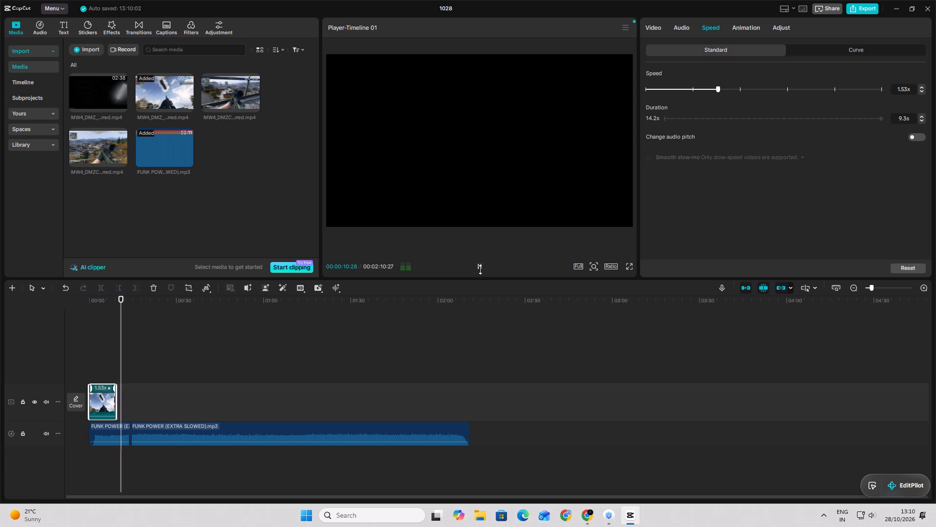
click(480, 269)
Place MW4_DMZClipping_Sniping_A_Blurred.mp4 on the main video track directly after the NormalExtract clip.
click(229, 105)
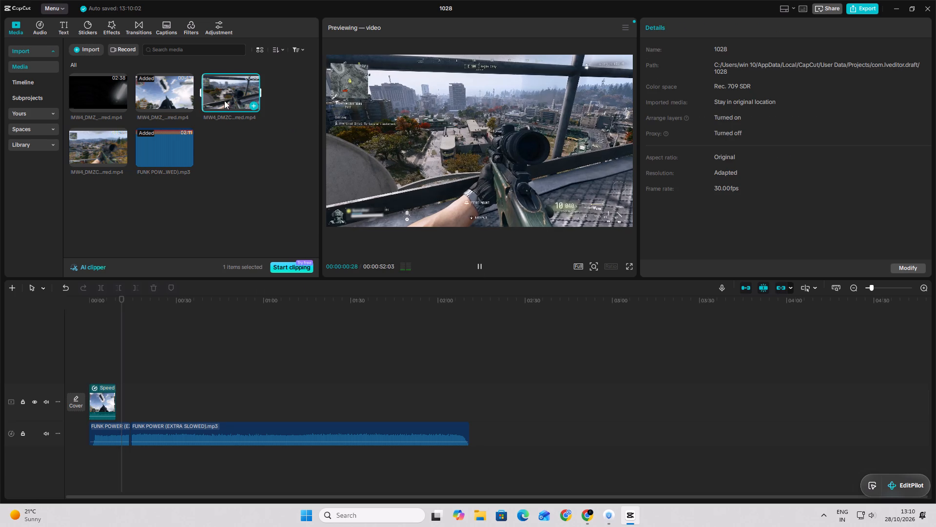
drag(223, 95, 201, 343)
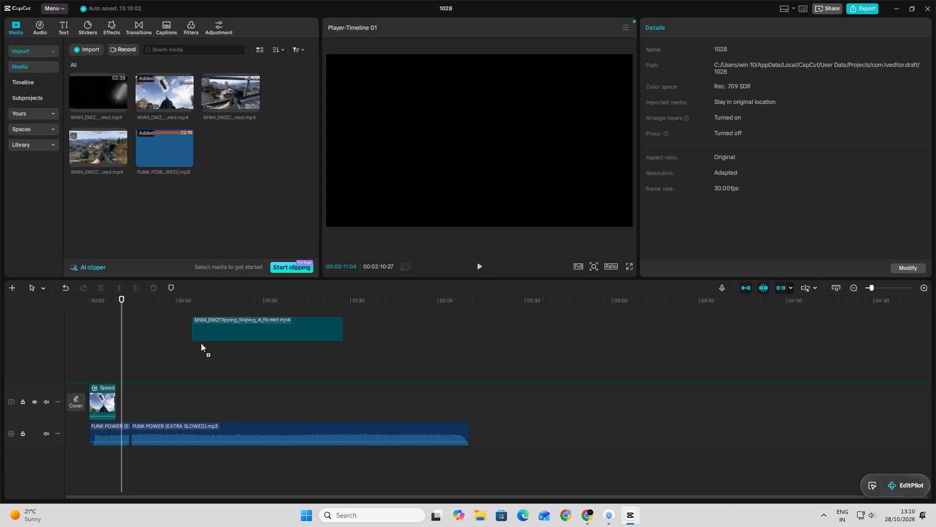
drag(201, 343, 209, 389)
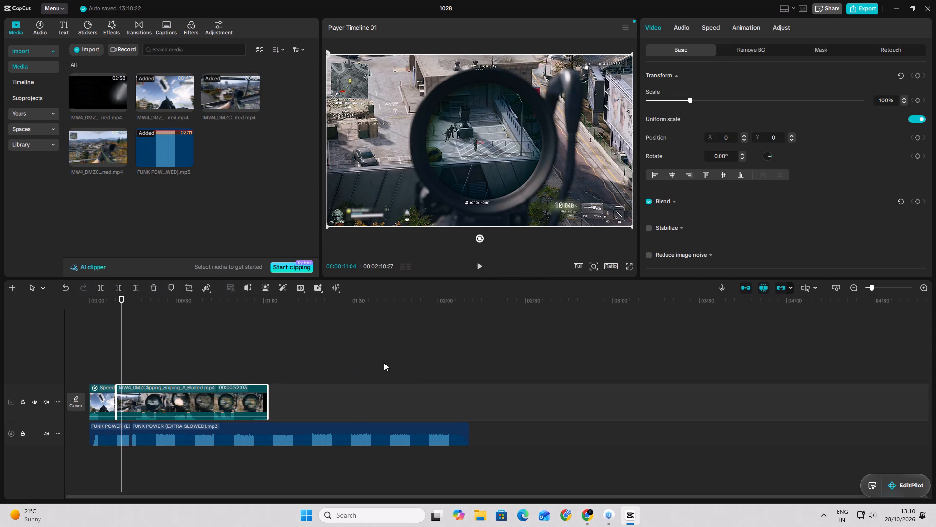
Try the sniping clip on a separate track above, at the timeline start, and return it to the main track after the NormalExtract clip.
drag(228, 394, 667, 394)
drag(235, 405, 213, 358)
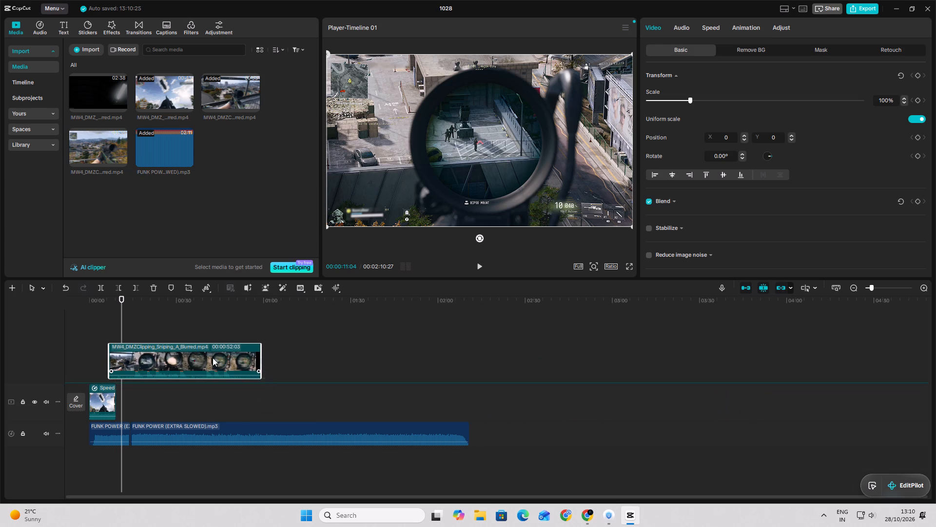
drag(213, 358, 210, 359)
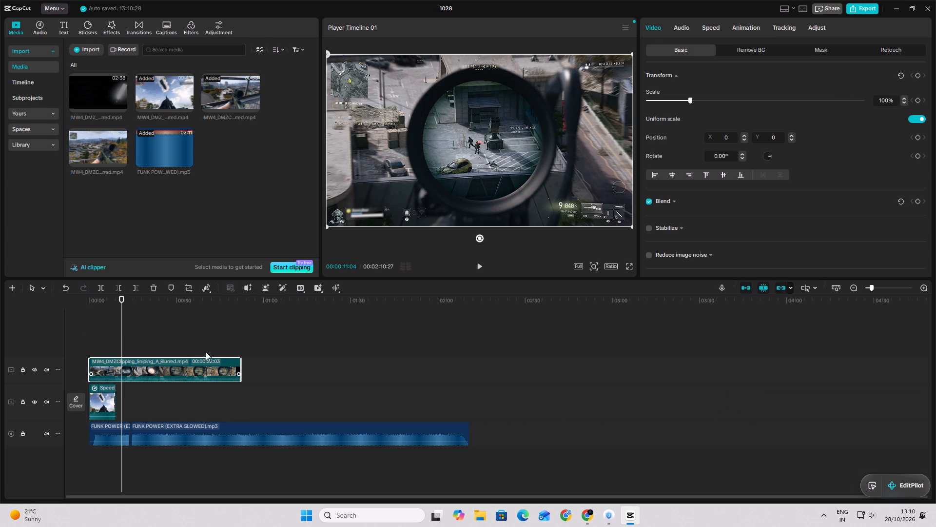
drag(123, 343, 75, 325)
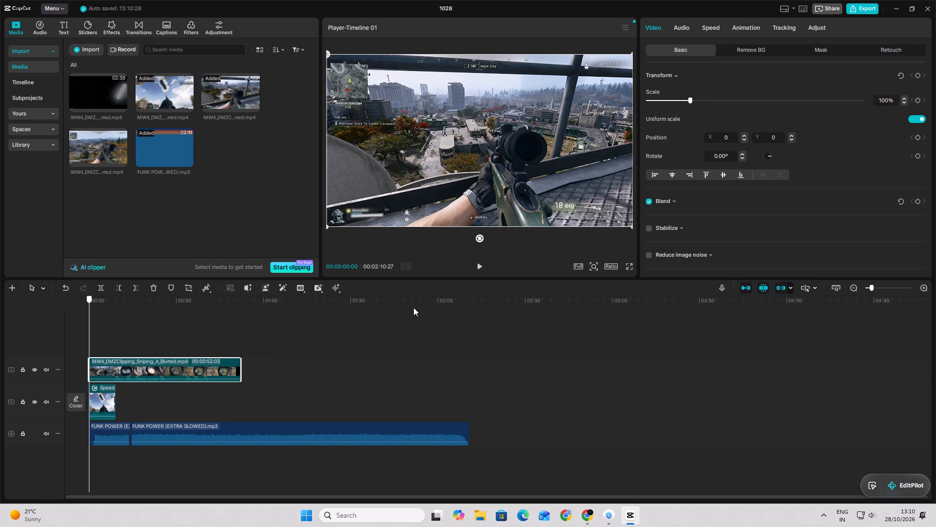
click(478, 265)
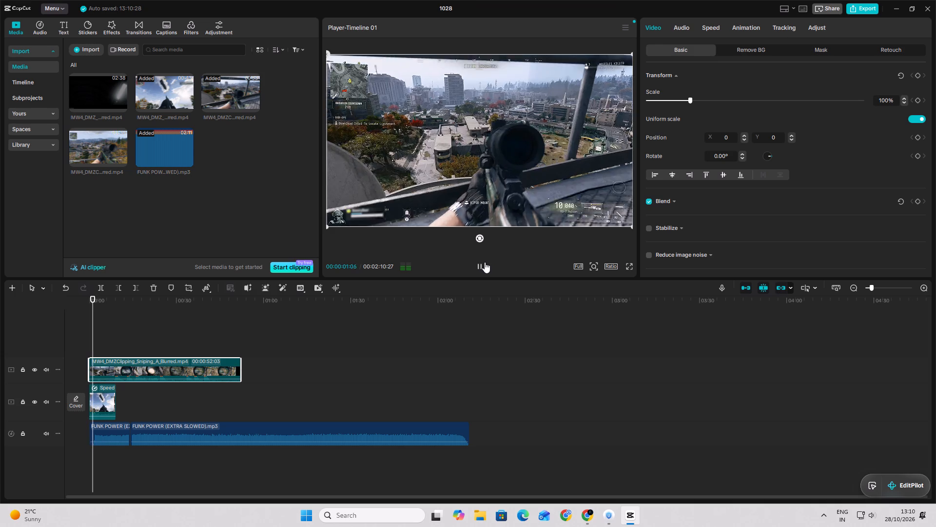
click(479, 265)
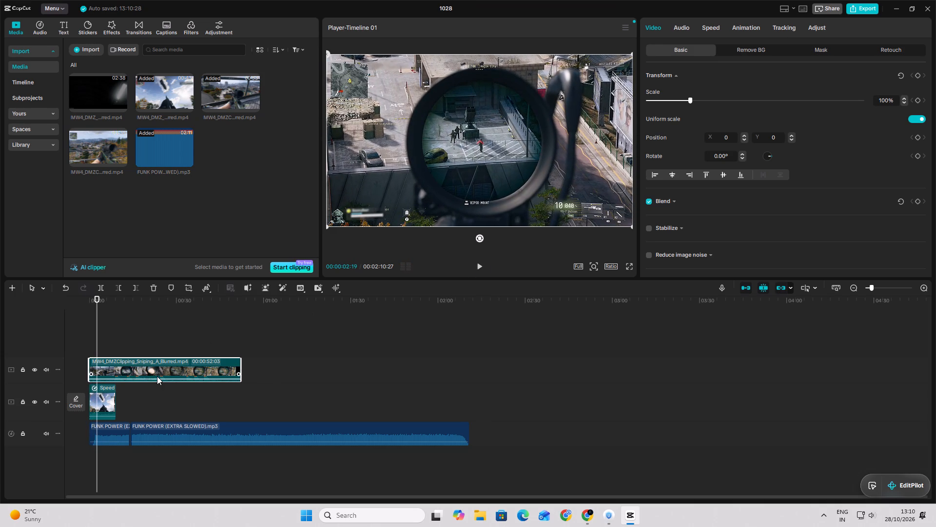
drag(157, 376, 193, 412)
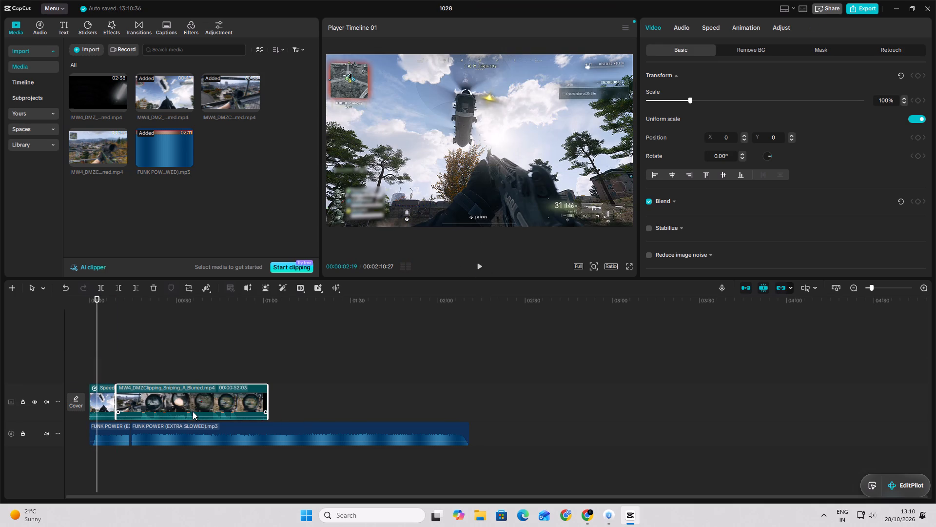
Play the timeline from 00:00:02:19 to preview the NormalExtract clip leading into the sniping clip.
click(477, 264)
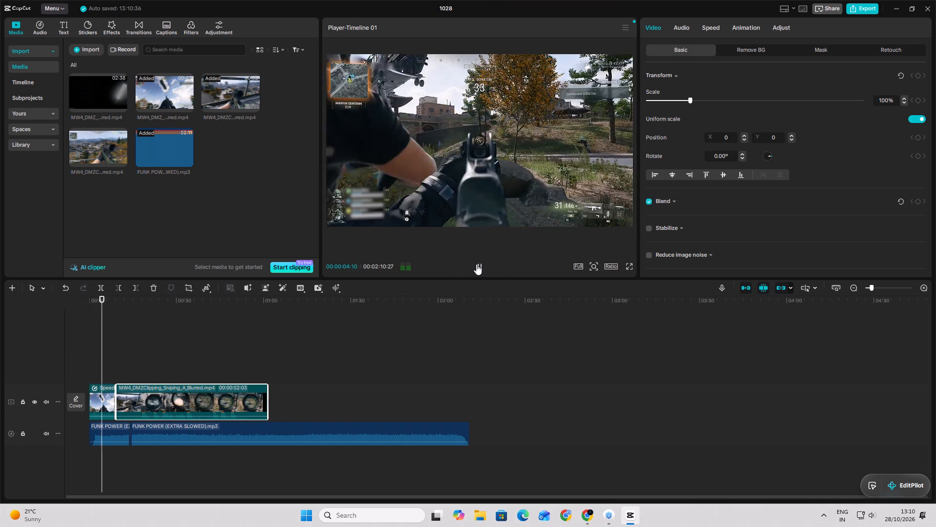
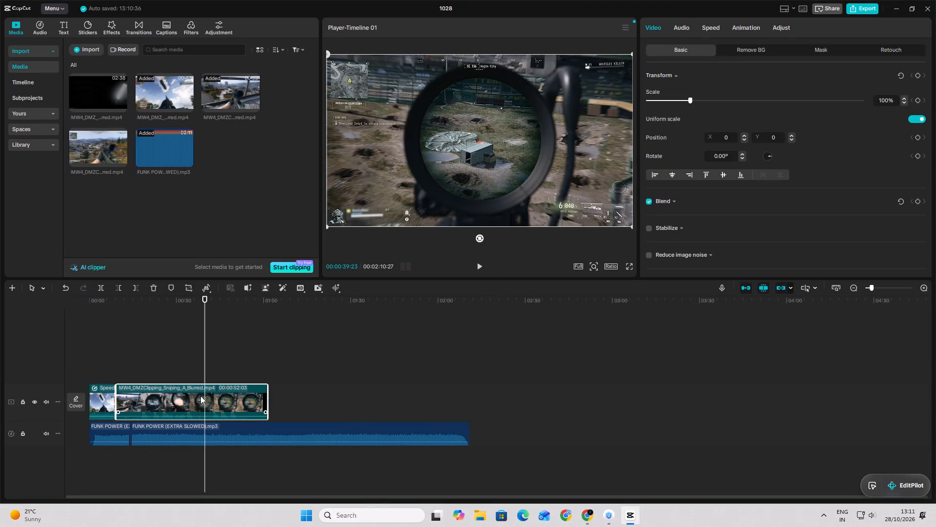
Play the timeline from about 00:00:14 to preview the sniping clip where the second FUNK POWER segment begins.
drag(205, 363, 140, 359)
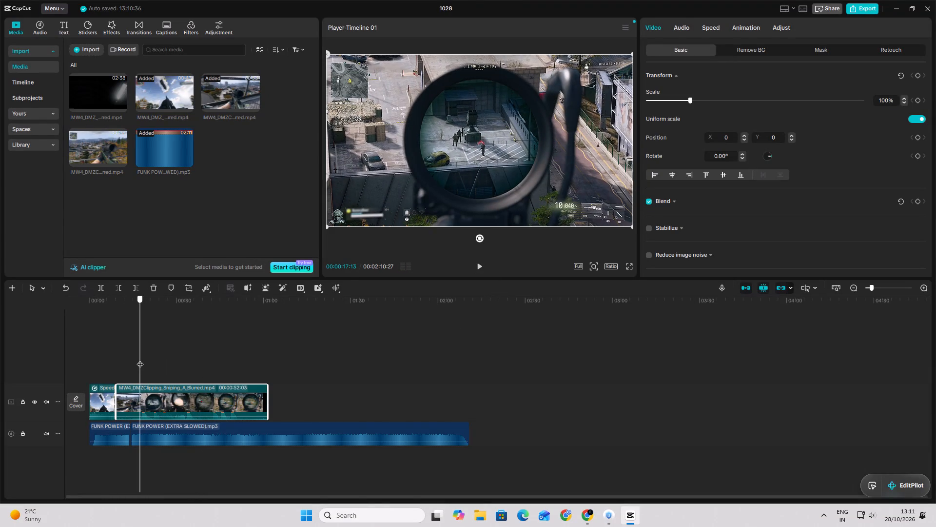
drag(140, 359, 135, 357)
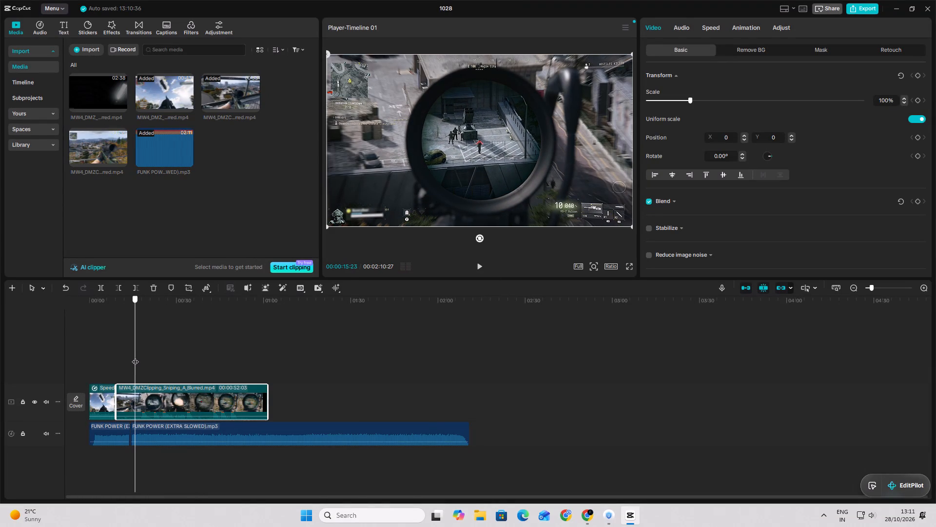
drag(135, 357, 131, 355)
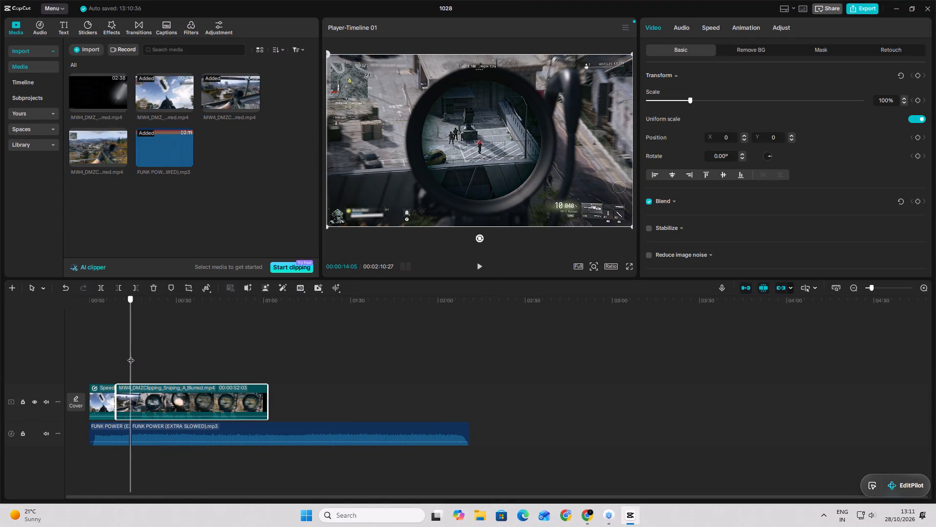
drag(131, 355, 117, 351)
click(481, 269)
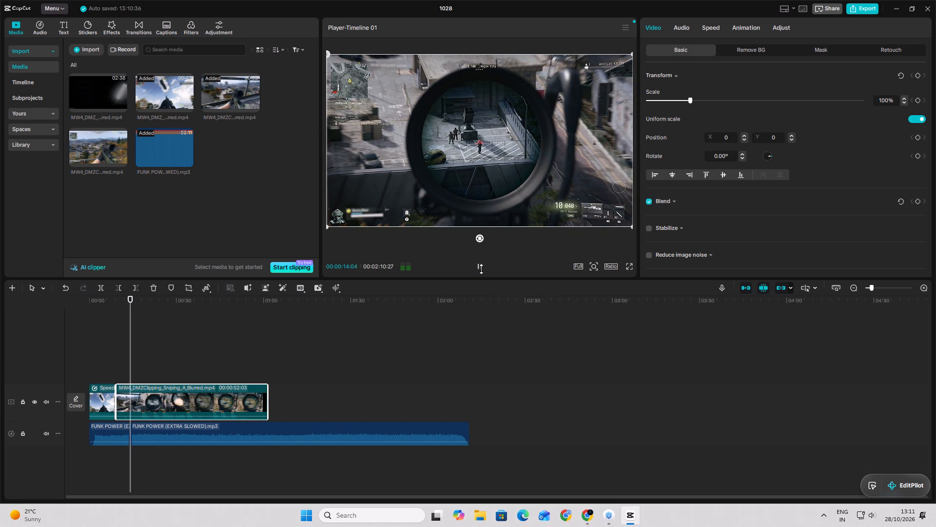
click(481, 269)
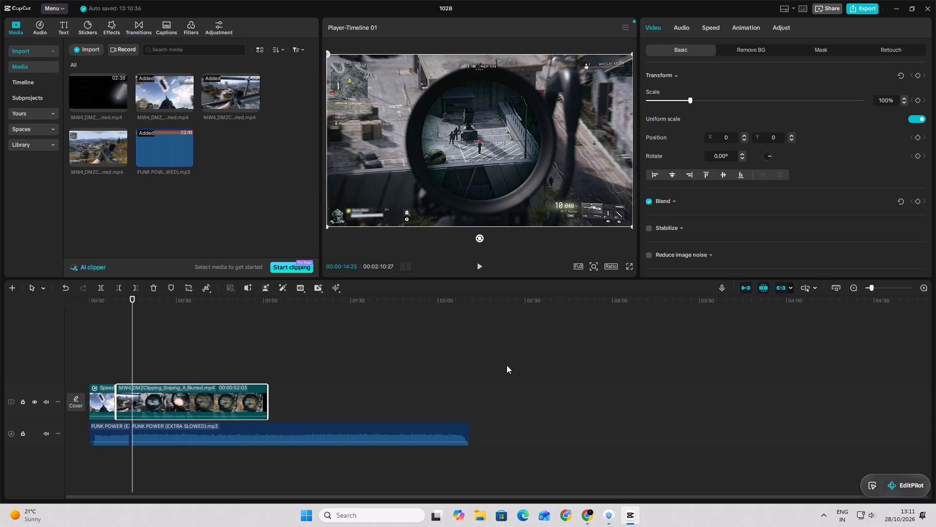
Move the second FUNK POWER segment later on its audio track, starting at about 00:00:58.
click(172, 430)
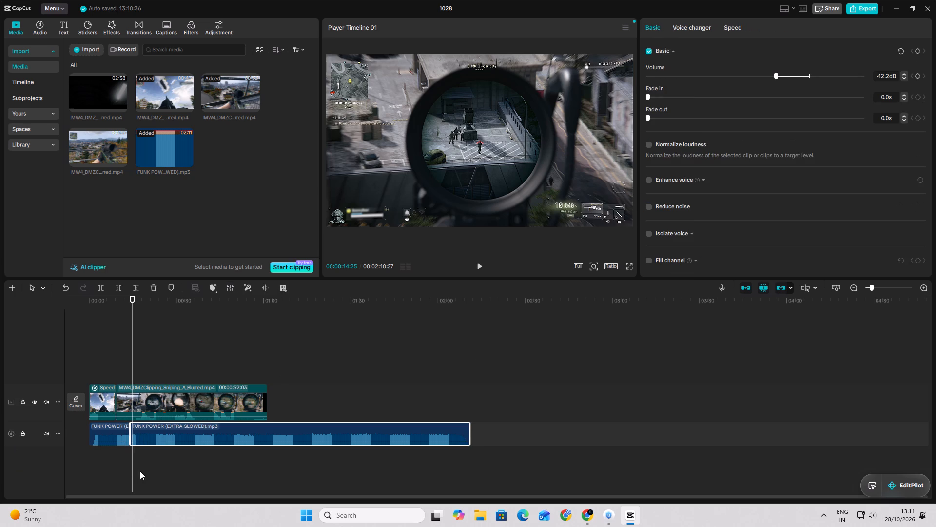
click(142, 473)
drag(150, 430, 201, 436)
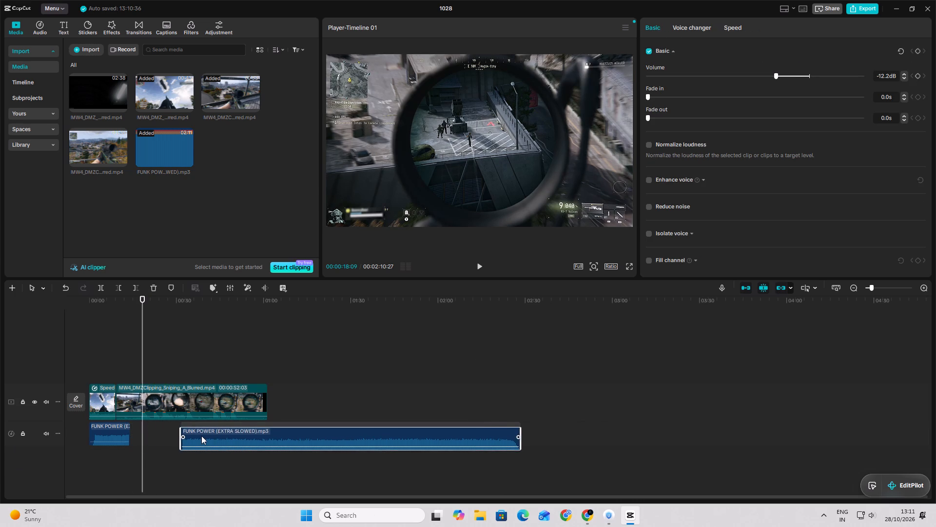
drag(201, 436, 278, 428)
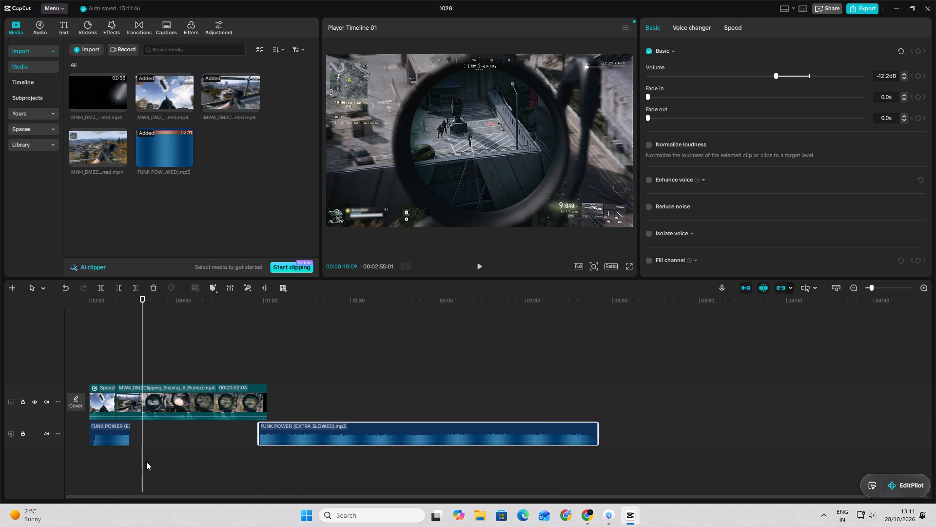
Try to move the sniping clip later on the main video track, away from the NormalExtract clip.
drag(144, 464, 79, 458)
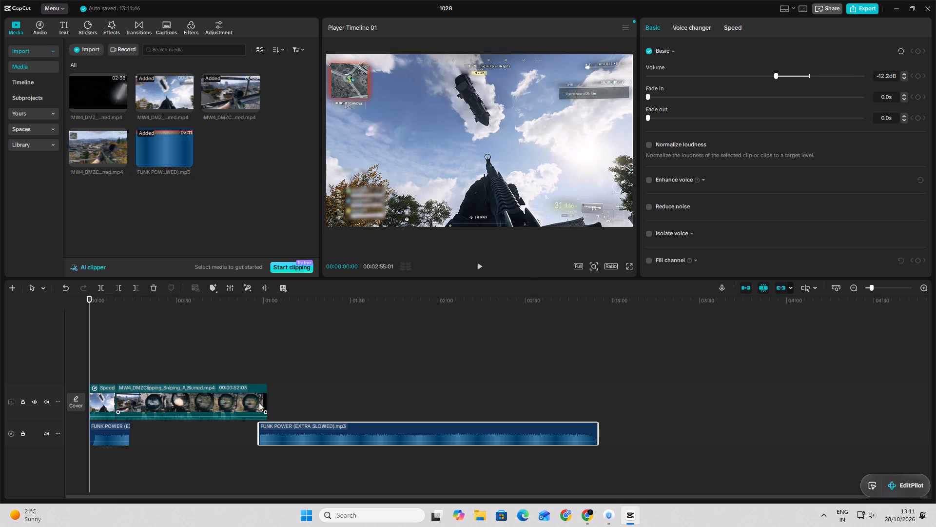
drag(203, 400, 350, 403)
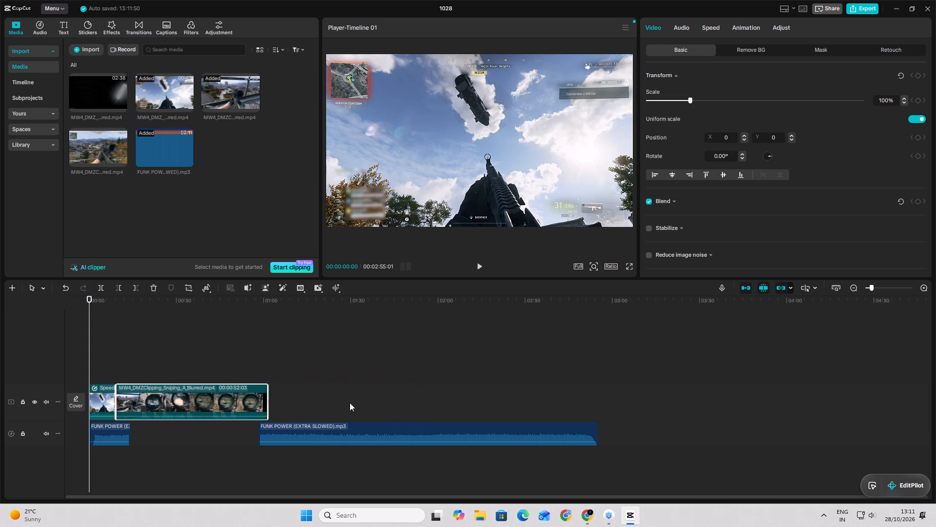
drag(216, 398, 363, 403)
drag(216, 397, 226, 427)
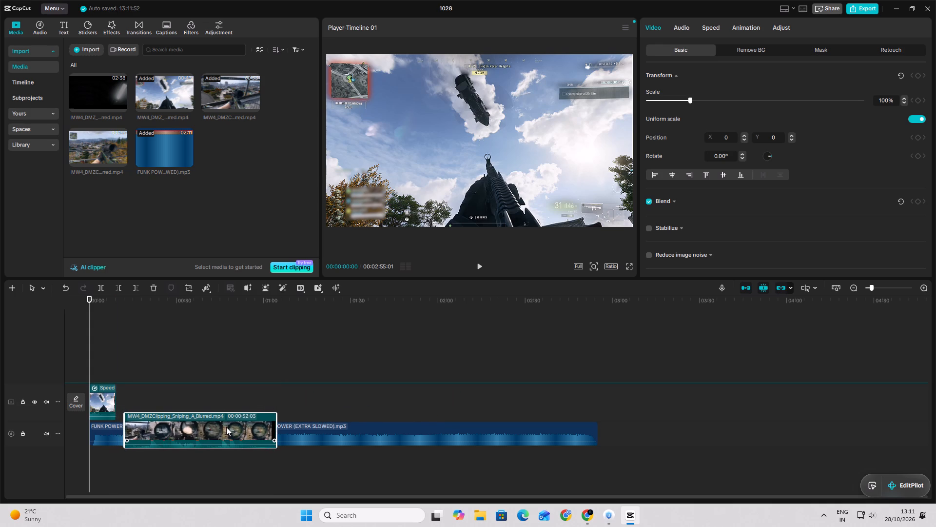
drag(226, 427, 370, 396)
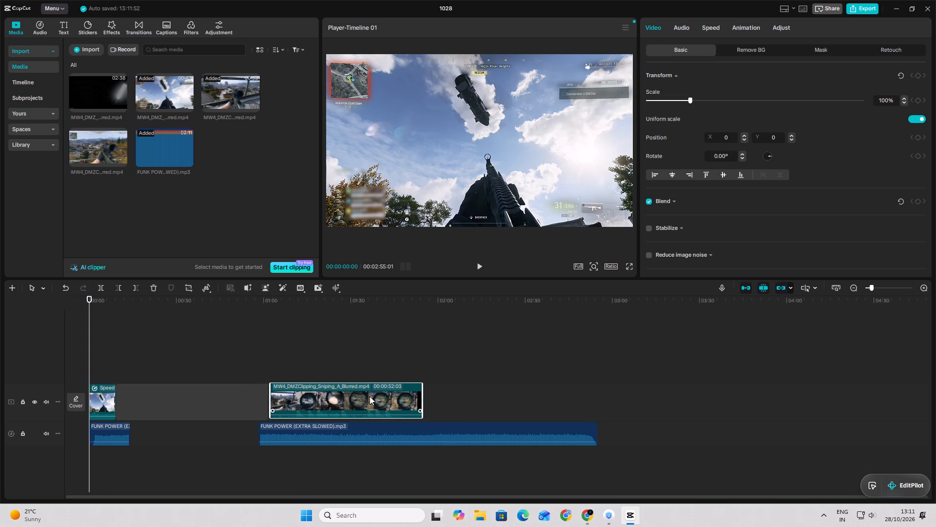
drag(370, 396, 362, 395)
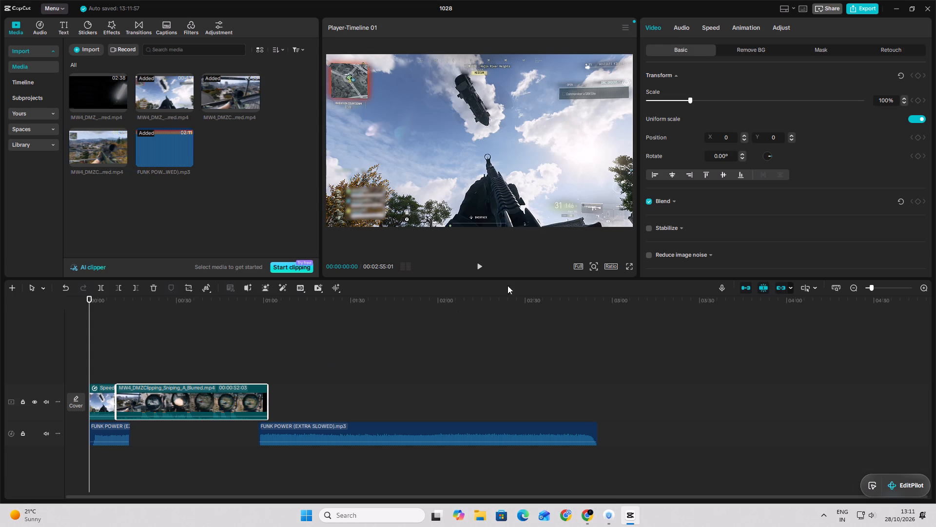
Set the speed of the first FUNK POWER segment to 1.27x and play the timeline past its end.
click(482, 264)
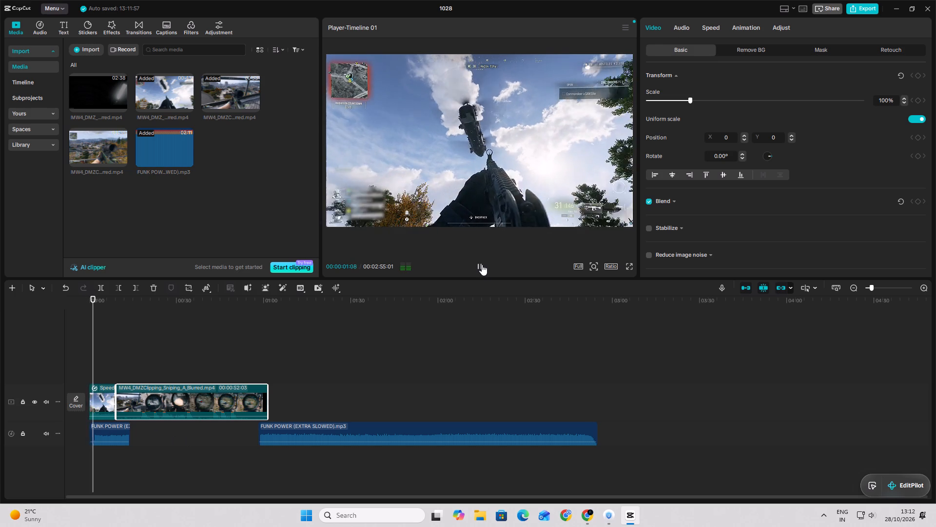
click(480, 264)
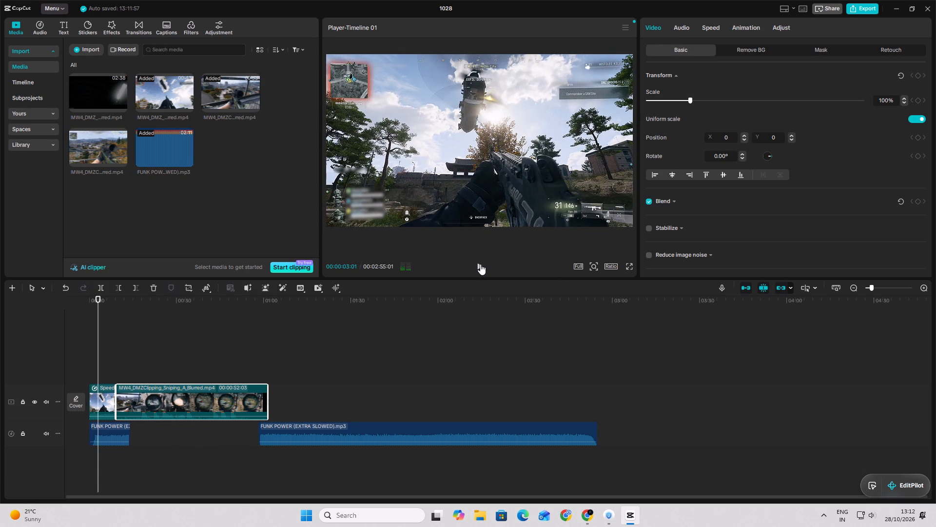
click(105, 439)
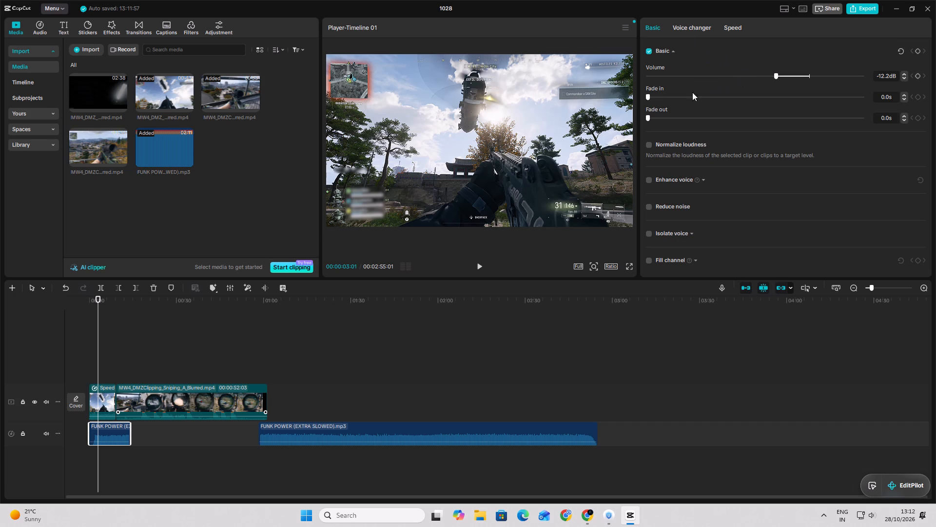
click(723, 30)
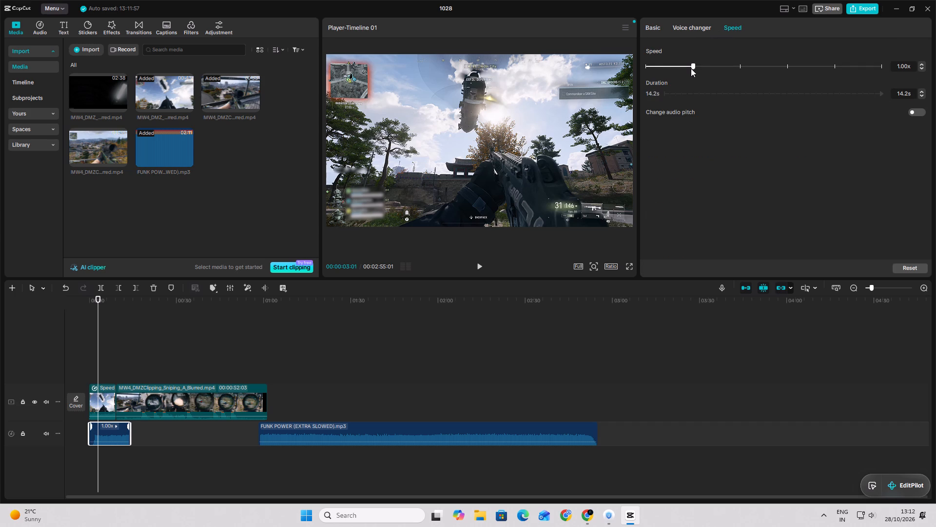
drag(698, 65, 706, 69)
click(475, 262)
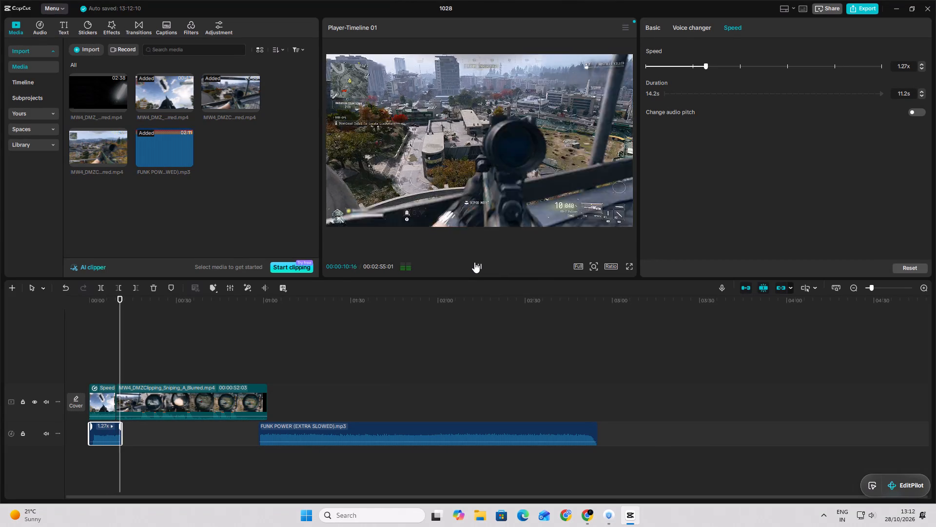
click(474, 262)
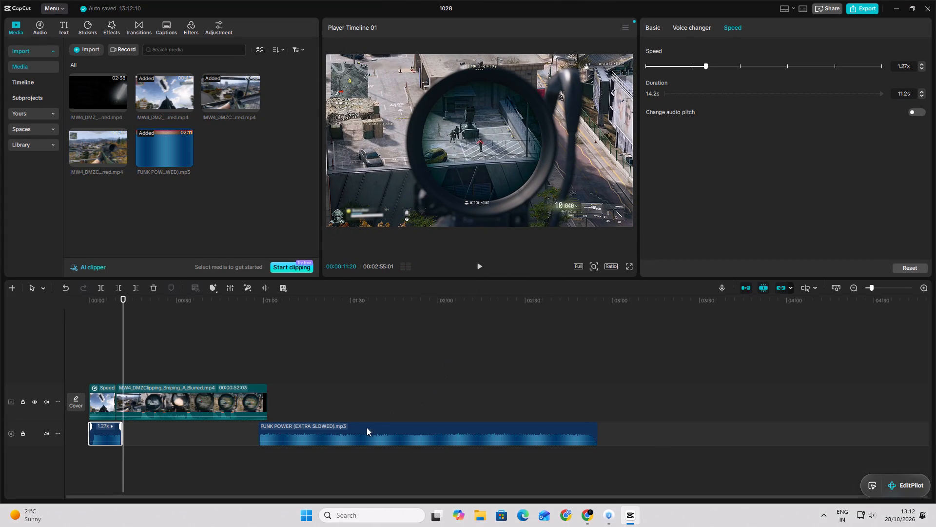
Move the second FUNK POWER segment back so it starts at about 00:00:15, leaving a short gap after the first.
drag(349, 439, 215, 439)
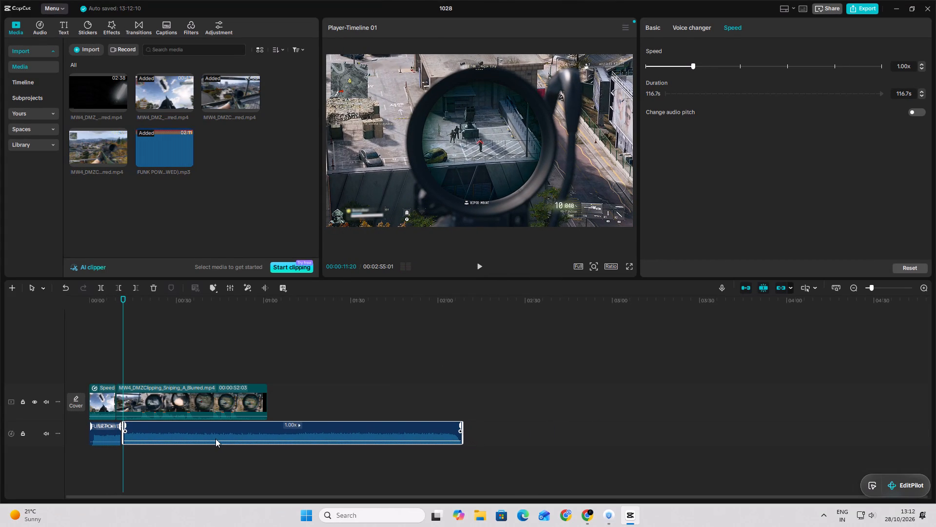
drag(215, 439, 293, 429)
click(482, 268)
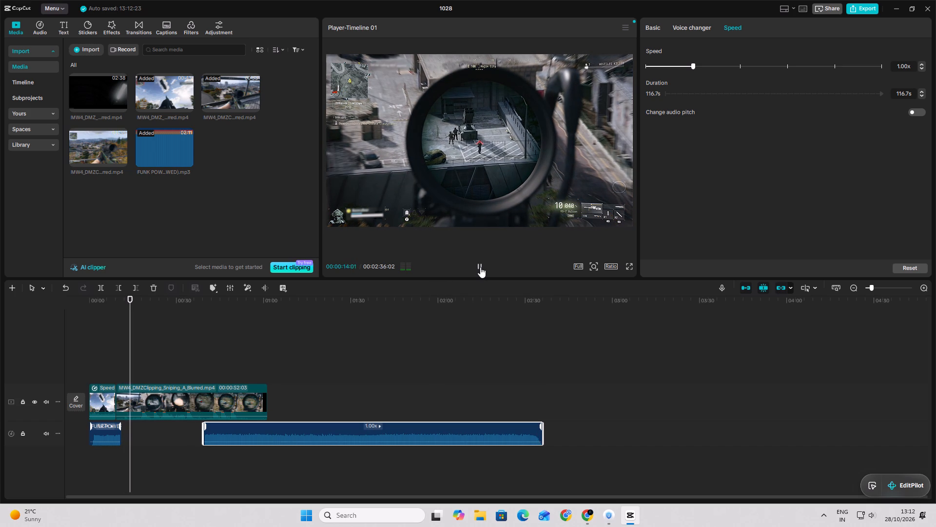
click(480, 267)
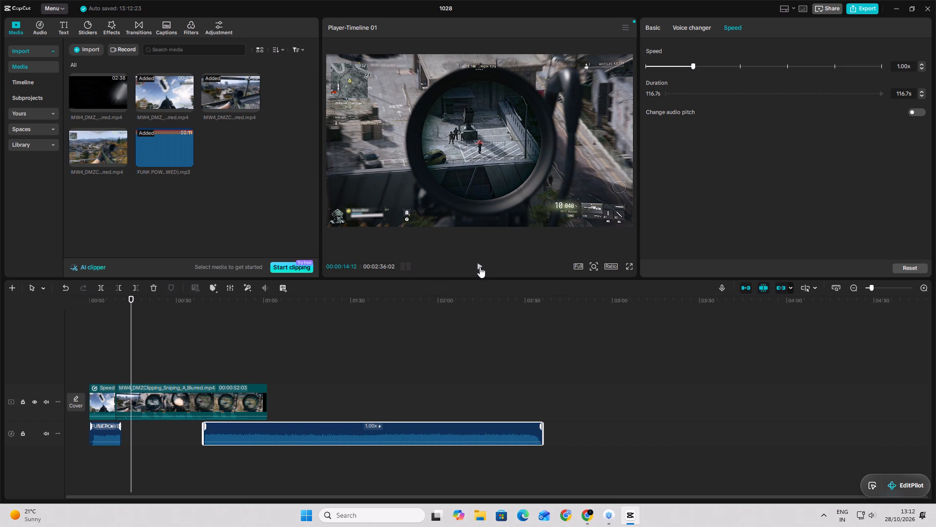
drag(285, 432, 215, 431)
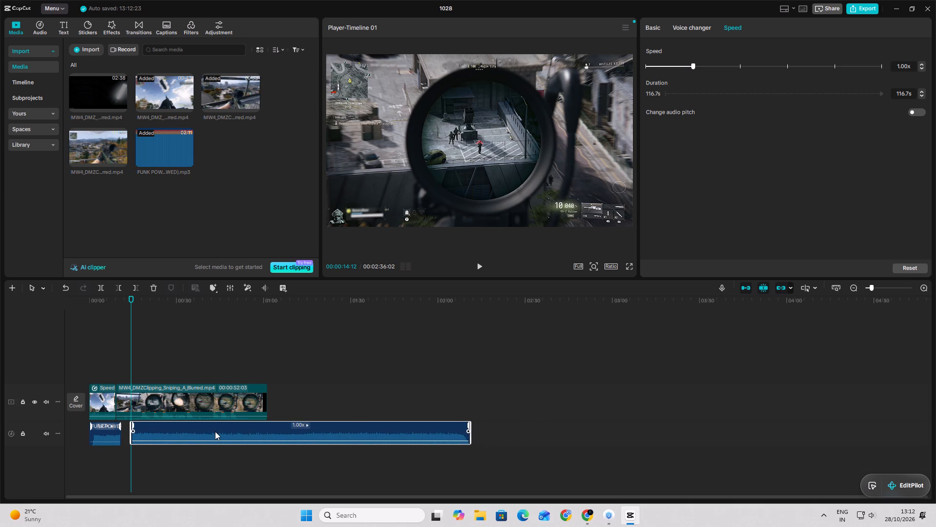
drag(215, 431, 215, 431)
Play the sniping section with the repositioned music and split the second FUNK POWER segment at 00:00:30:22.
click(479, 266)
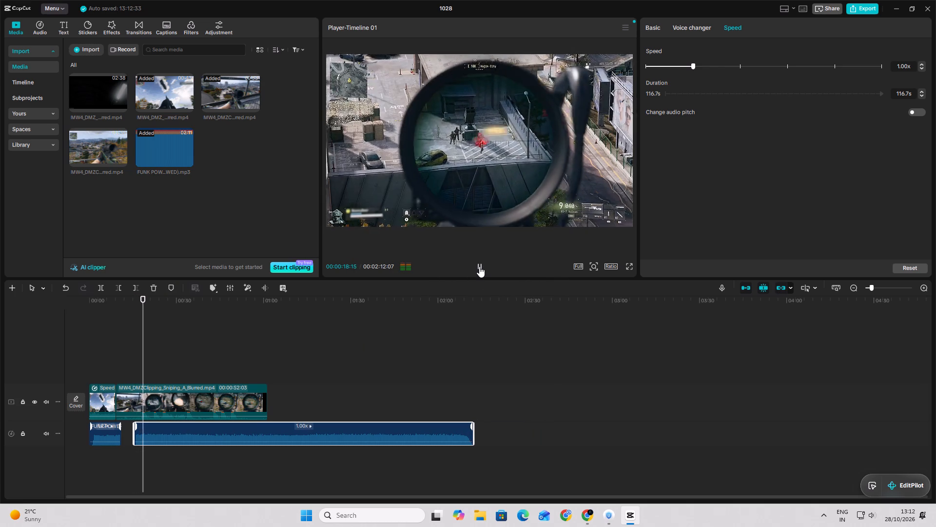
click(479, 266)
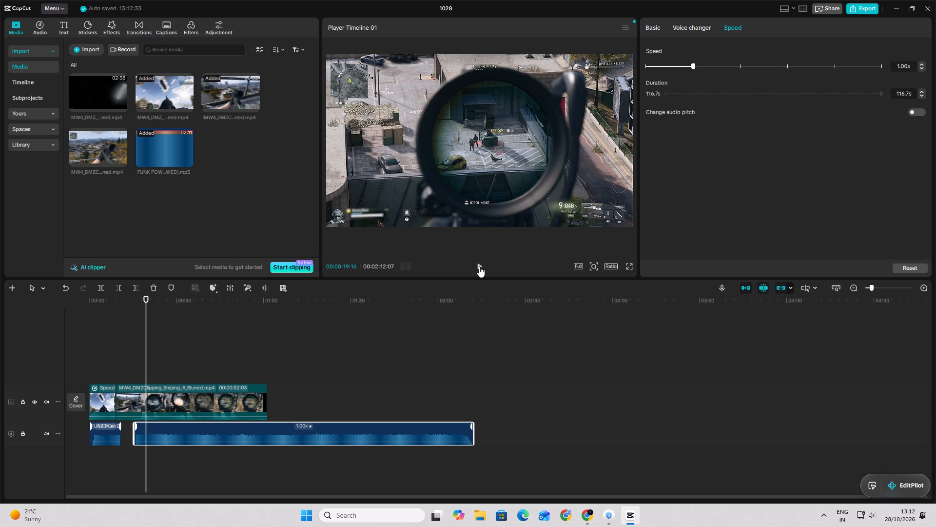
click(479, 266)
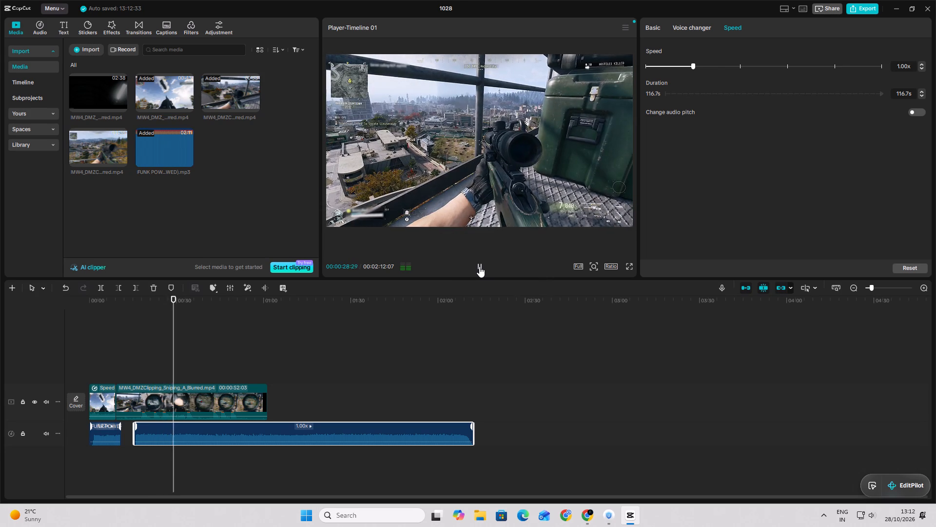
click(479, 266)
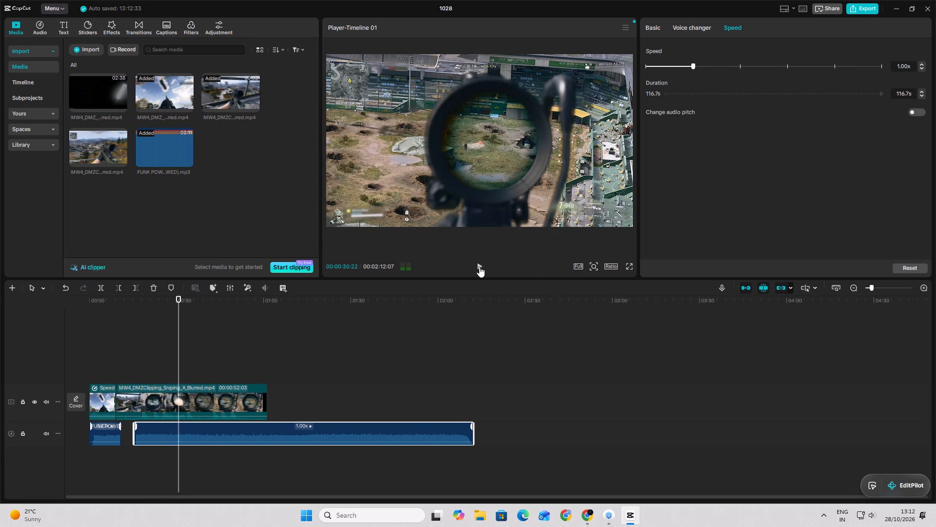
click(107, 286)
click(104, 287)
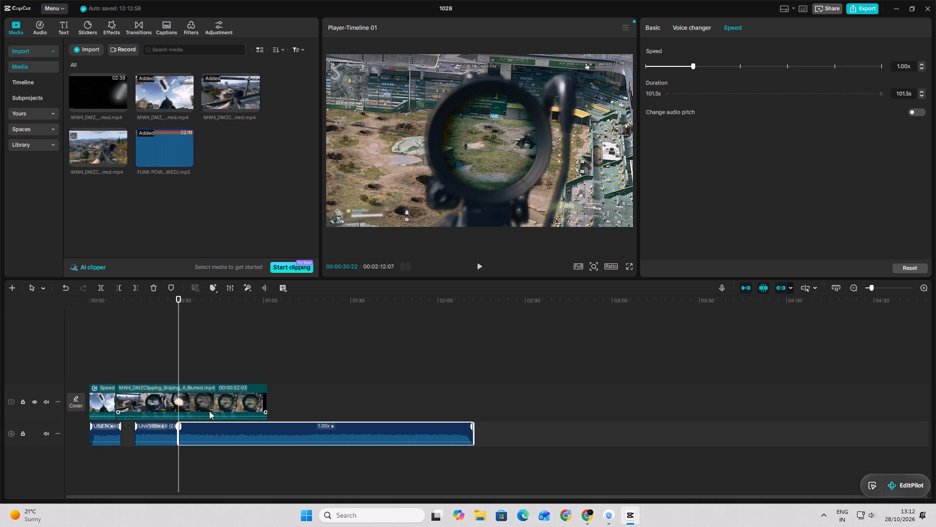
Split the sniping clip at 00:00:30:22, in line with the music cut, and delete the part after the split.
click(220, 404)
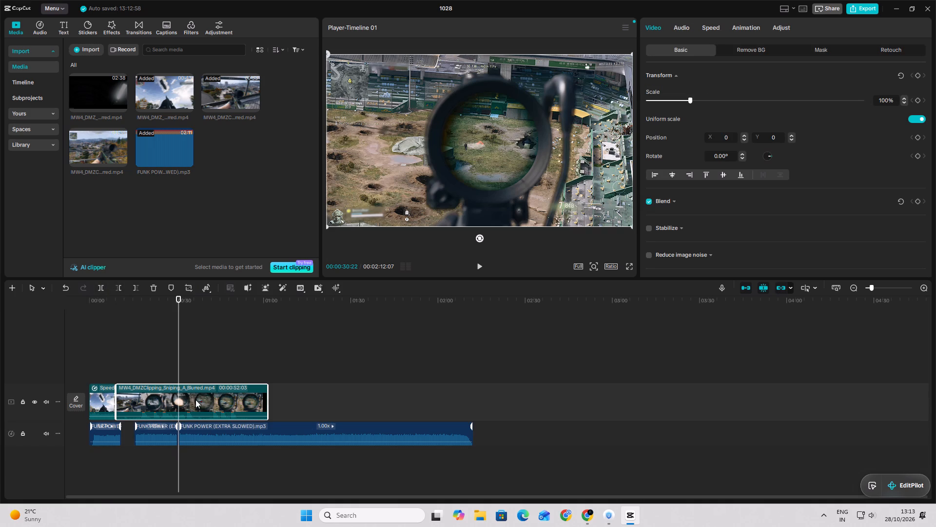
click(238, 361)
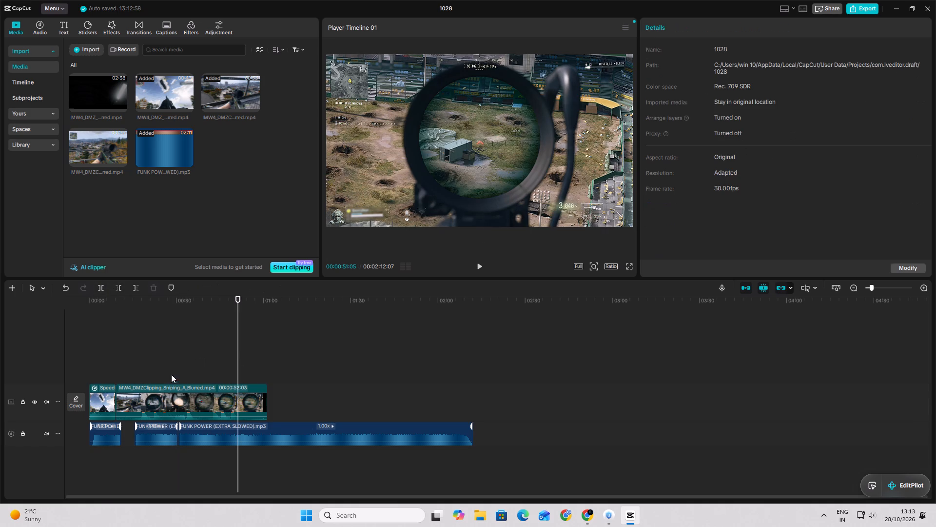
click(195, 392)
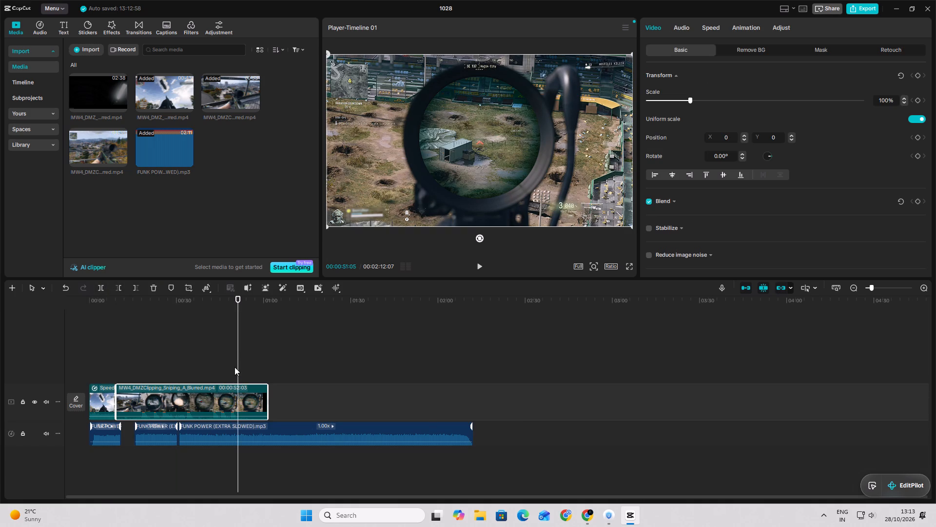
drag(239, 365, 179, 358)
click(97, 285)
click(228, 401)
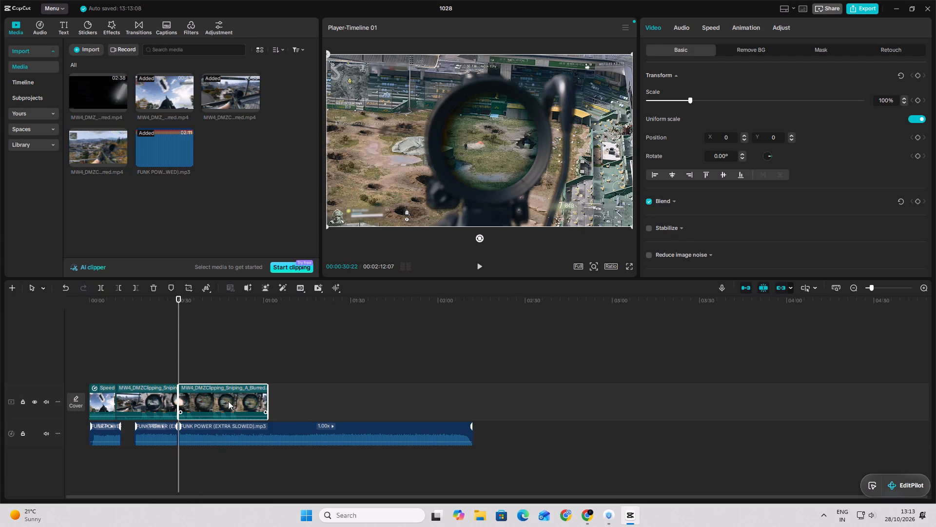
key(BackSpace)
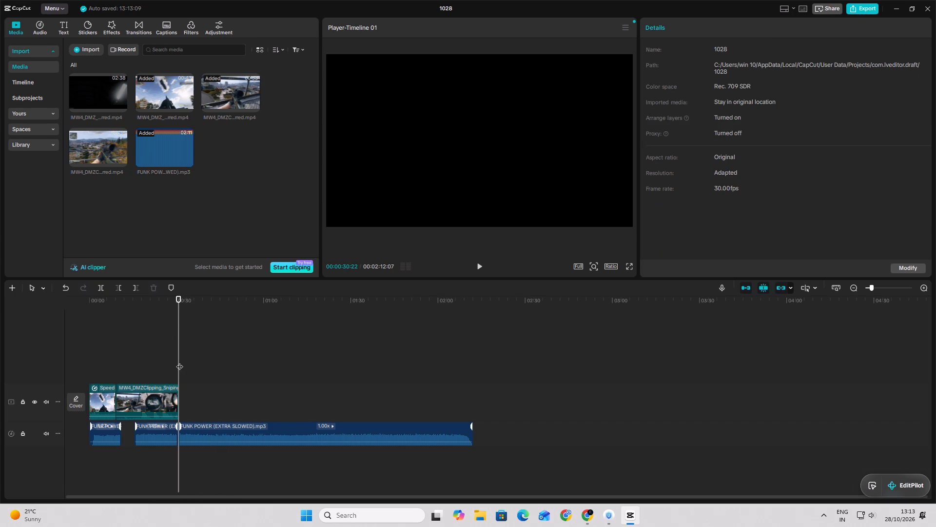
Review the edited clips and music from the start of the timeline to about 00:00:15.
drag(178, 362, 53, 385)
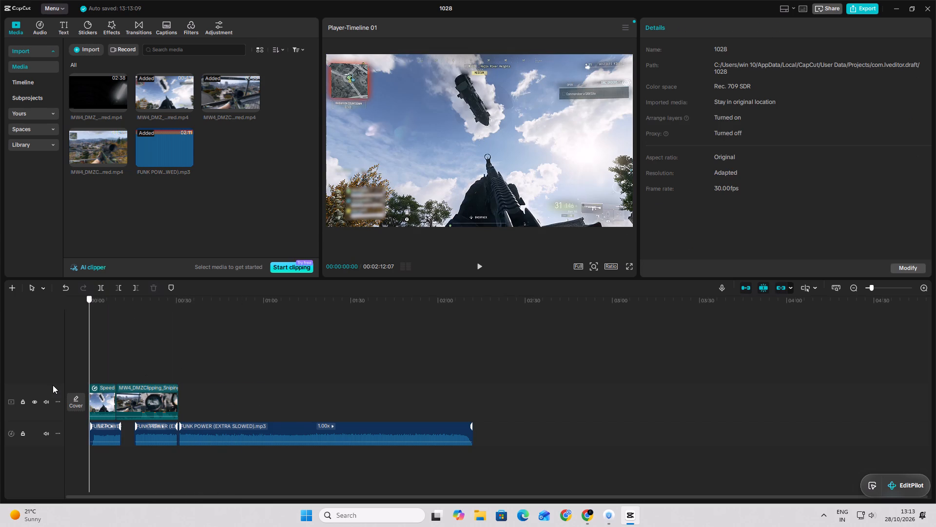
drag(53, 385, 129, 399)
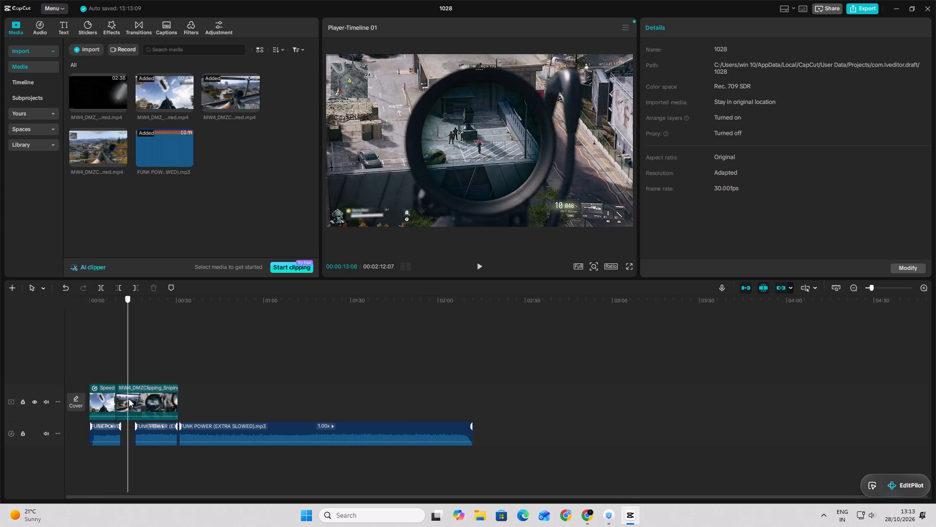
drag(129, 399, 198, 404)
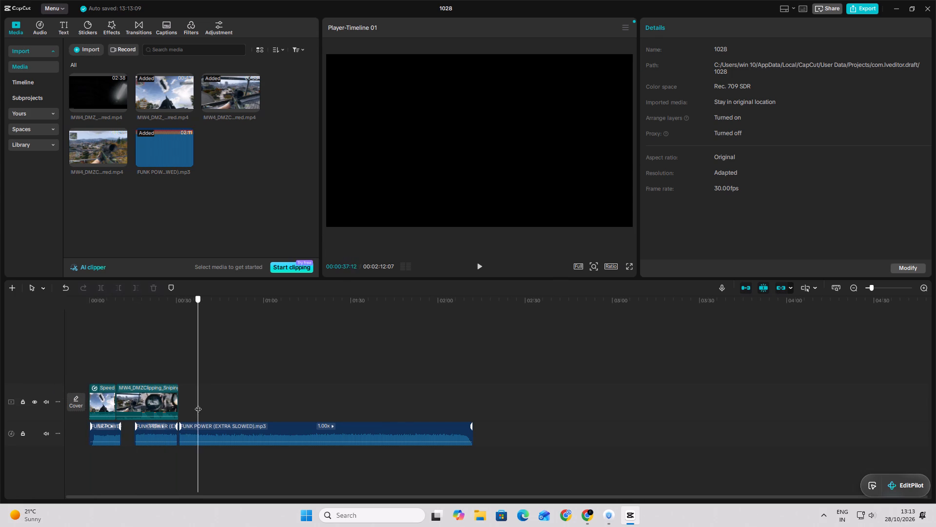
drag(198, 404, 205, 403)
click(319, 440)
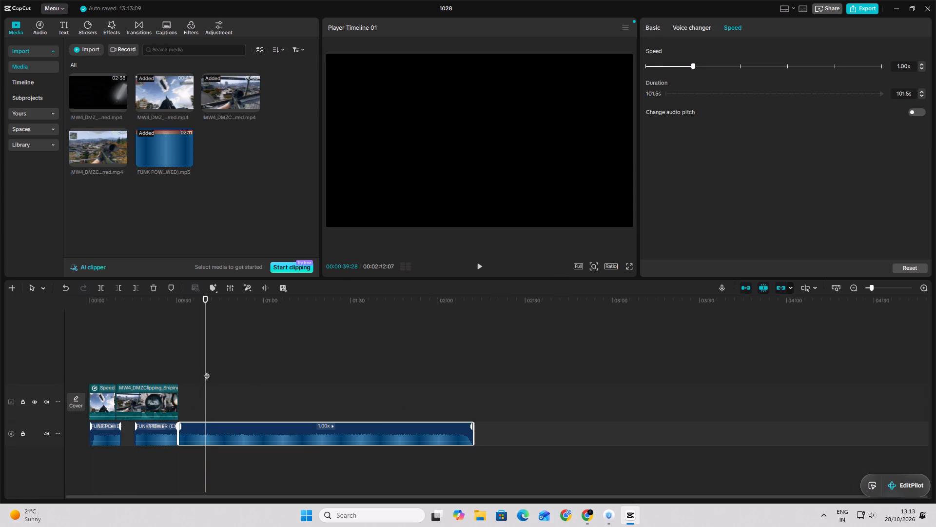
drag(204, 370, 60, 385)
click(478, 271)
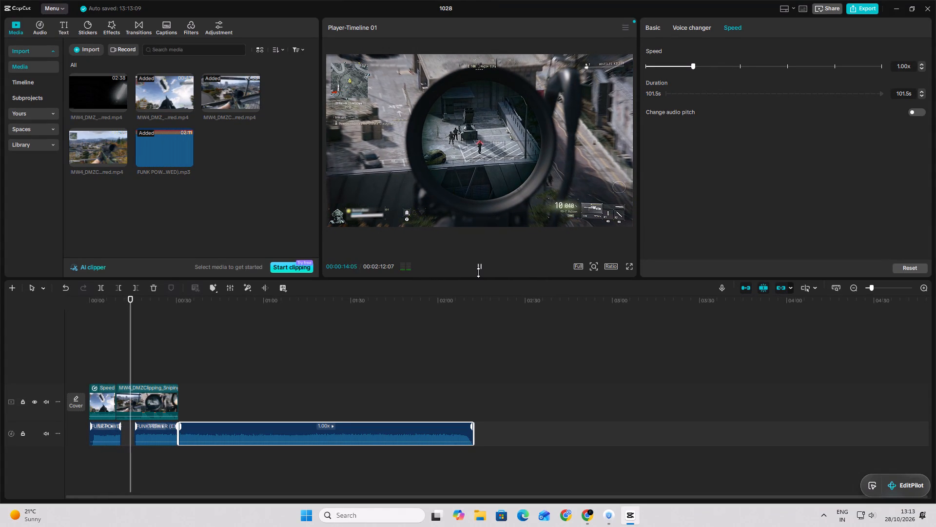
click(478, 272)
Change the project's aspect ratio to 9:16.
click(607, 267)
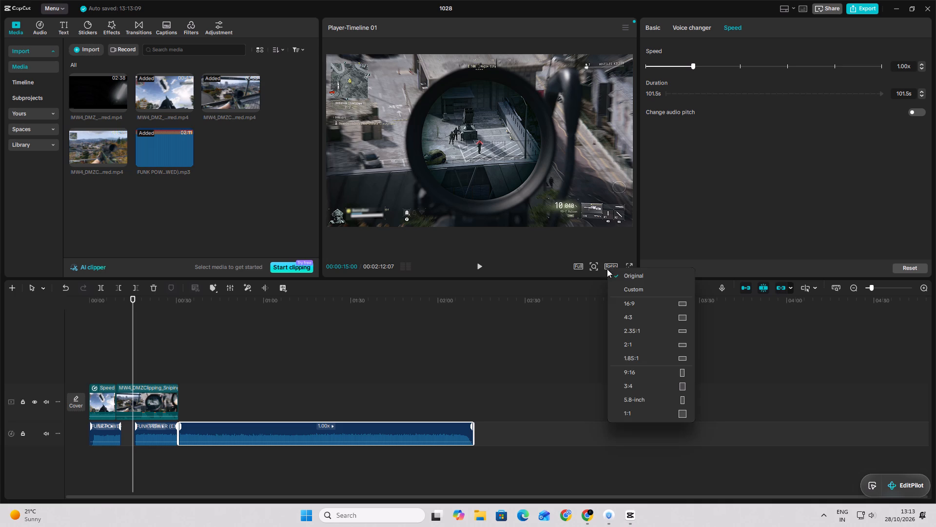
click(636, 373)
Enlarge the sniping clip to about 242%, keeping it centred in the vertical frame.
click(472, 131)
drag(535, 170, 534, 177)
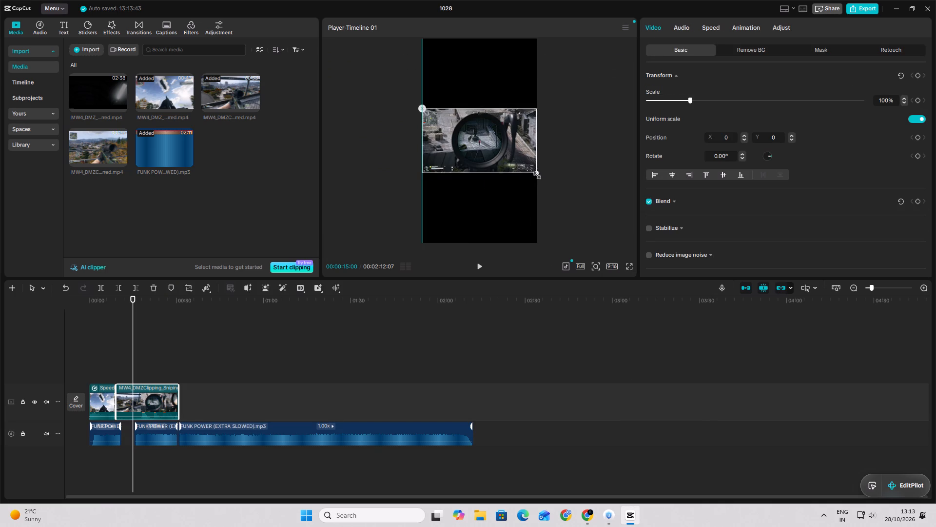
drag(534, 177, 617, 300)
click(491, 177)
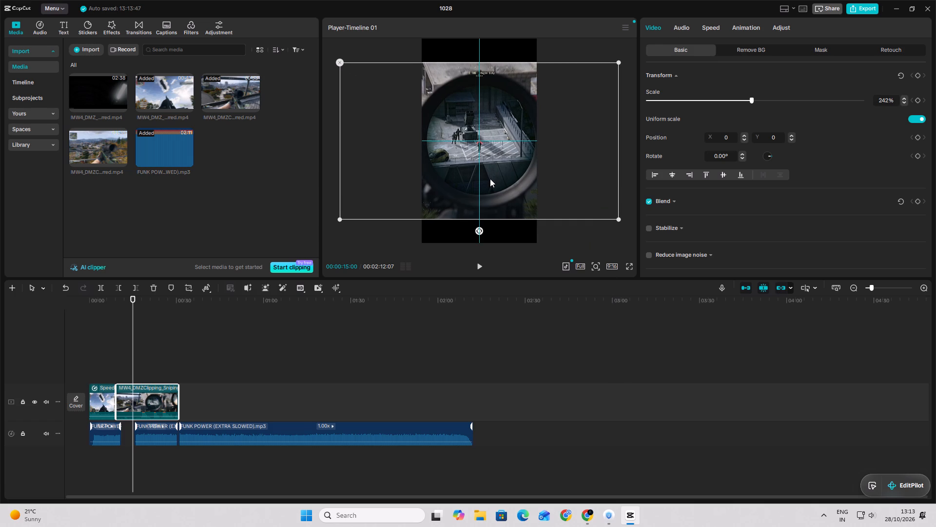
Move the last FUNK POWER segment to about 00:01:00, start the second at the shot near 00:00:18:19, and play the result.
click(475, 268)
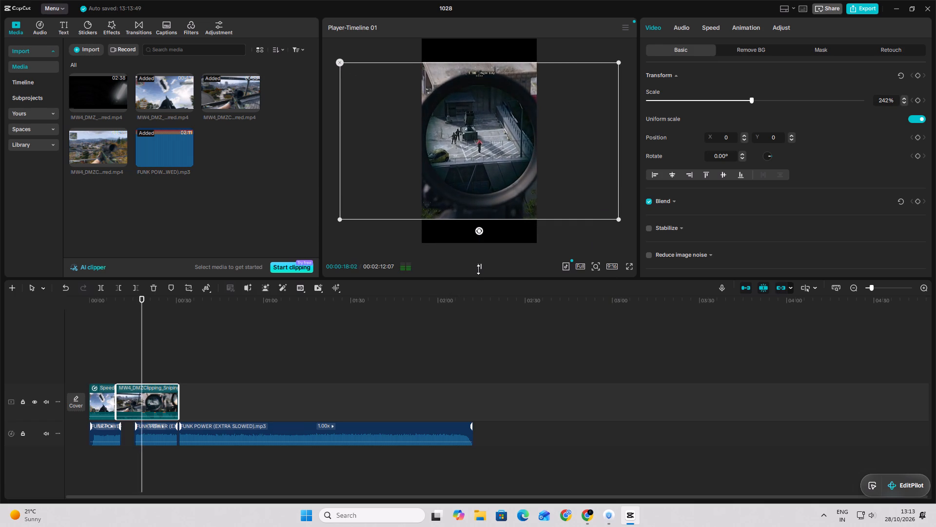
click(478, 269)
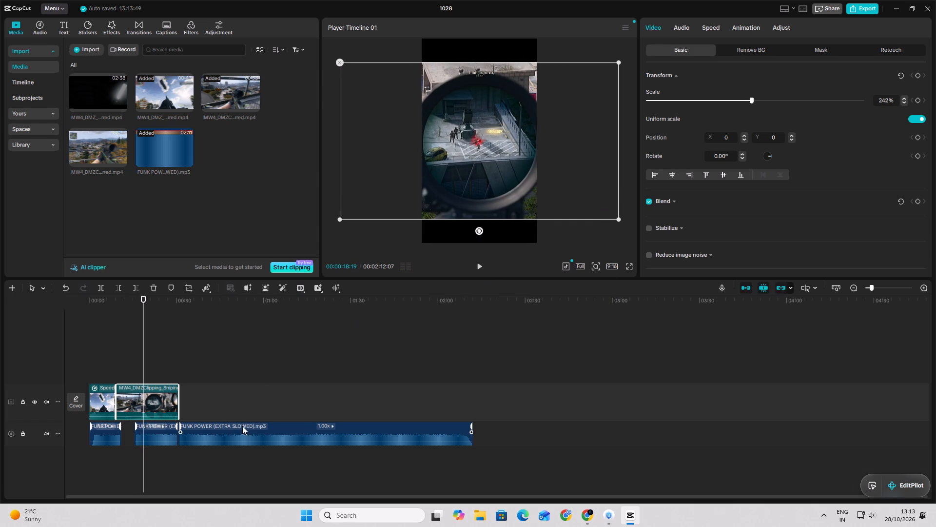
drag(244, 427, 329, 442)
drag(154, 435, 159, 435)
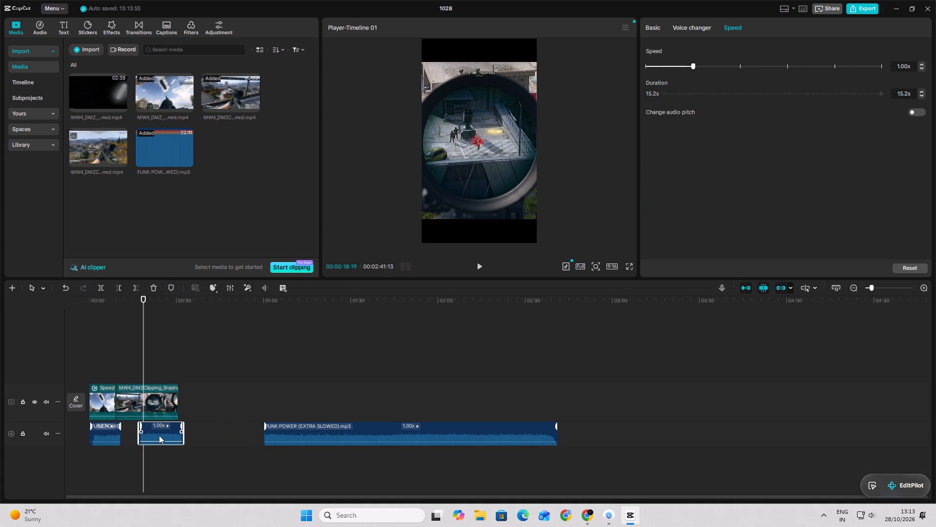
drag(159, 435, 164, 437)
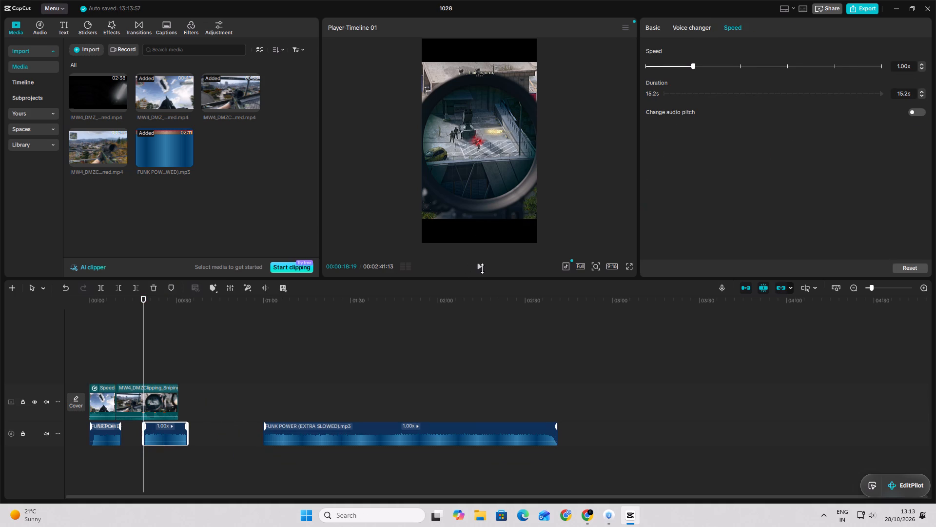
click(482, 268)
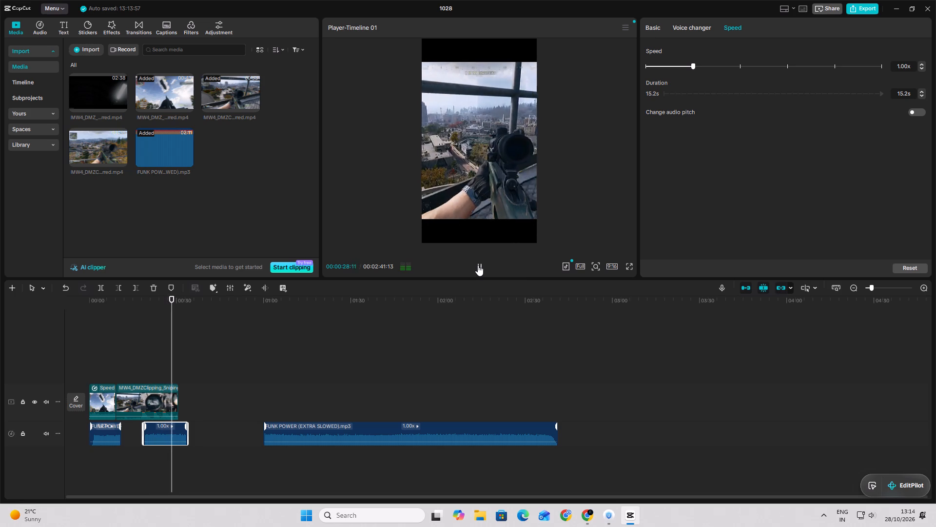
click(478, 265)
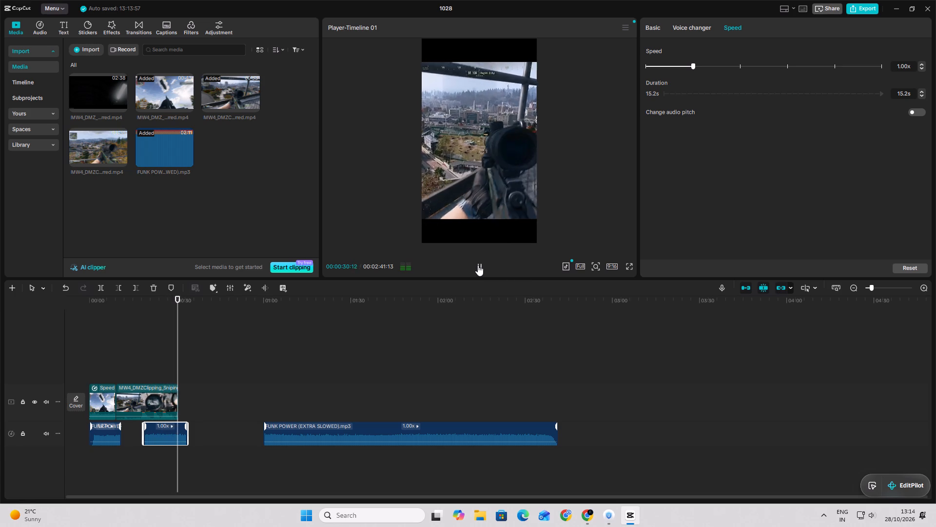
Enlarge the first helicopter clip to about 225% and place it at about X -55, Y -380 in the vertical frame.
drag(178, 340, 95, 348)
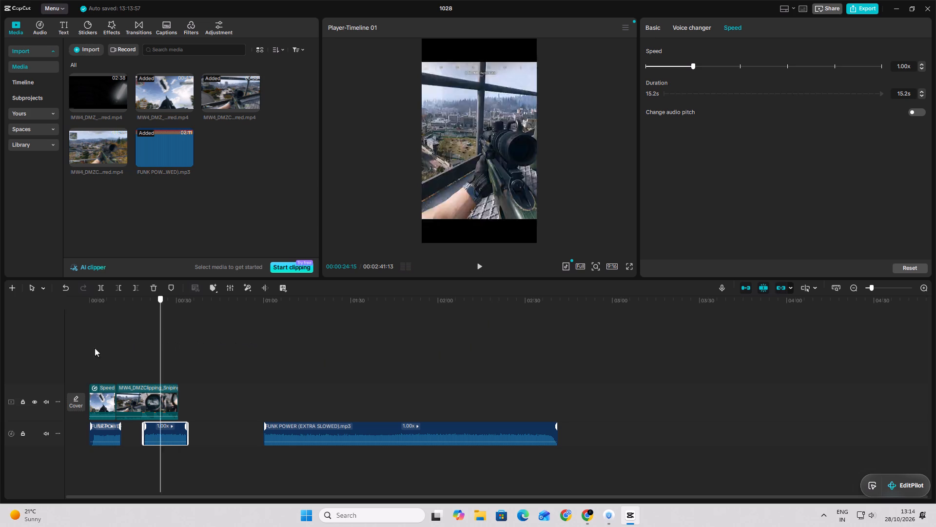
drag(95, 348, 53, 355)
click(476, 267)
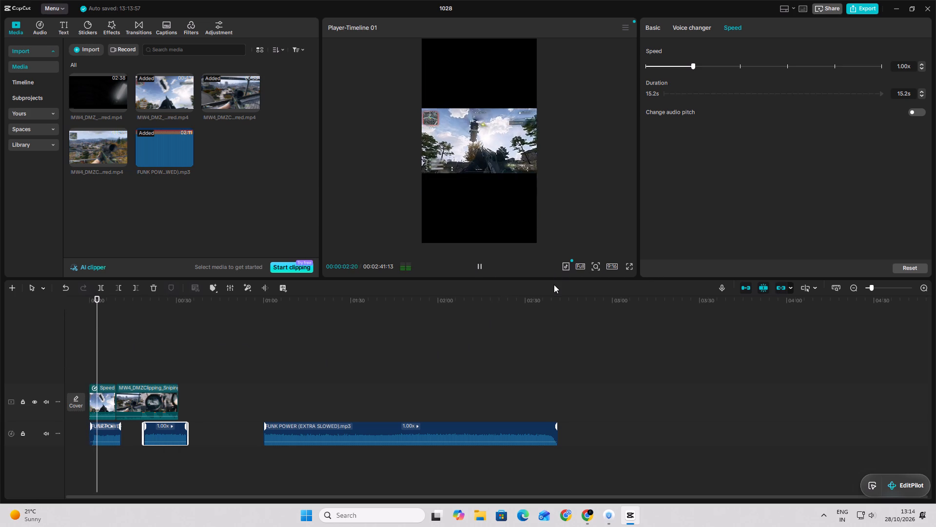
click(510, 162)
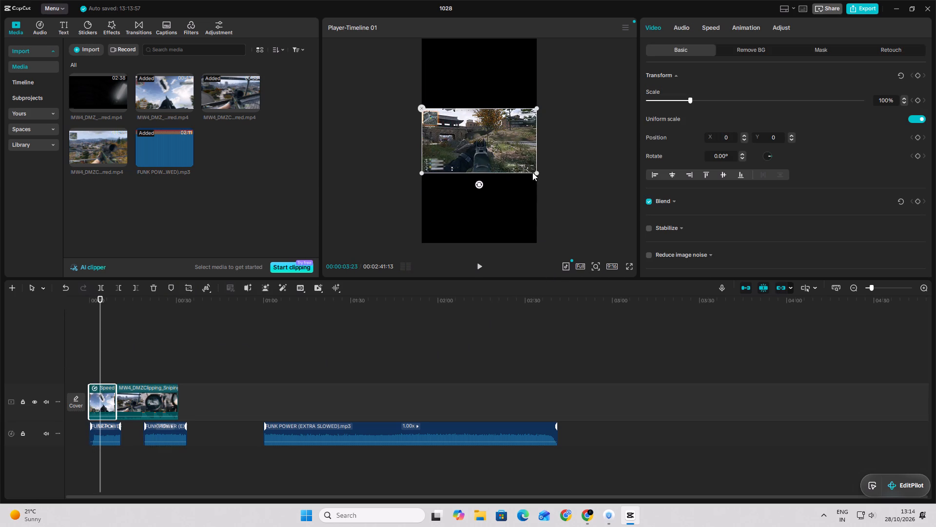
click(532, 172)
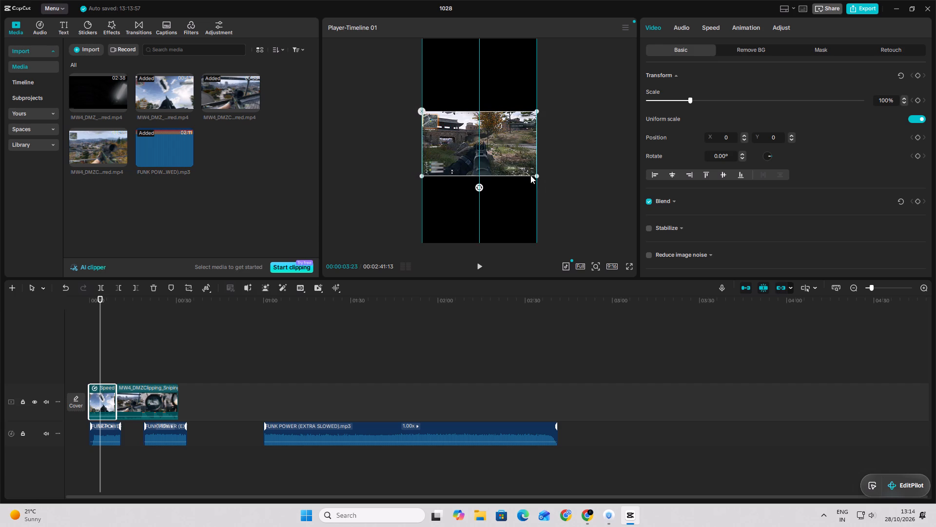
drag(101, 336, 88, 335)
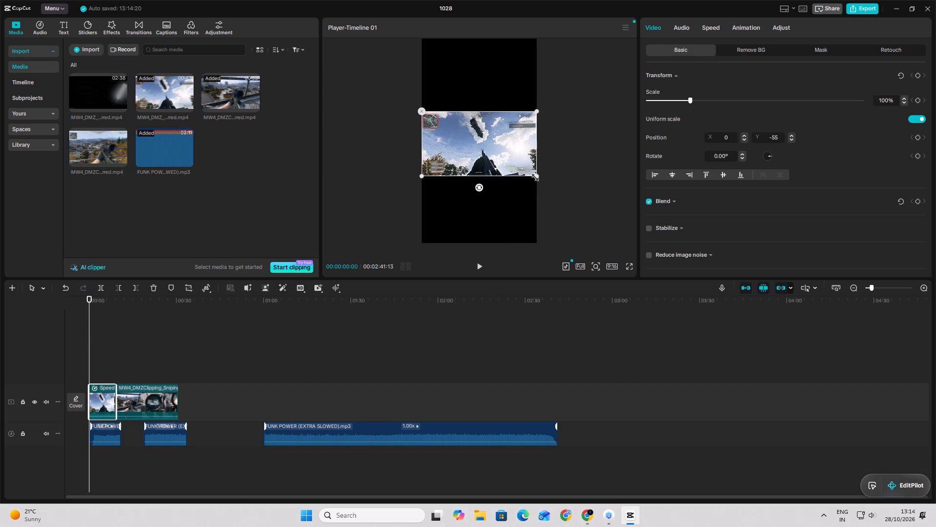
drag(533, 176, 553, 194)
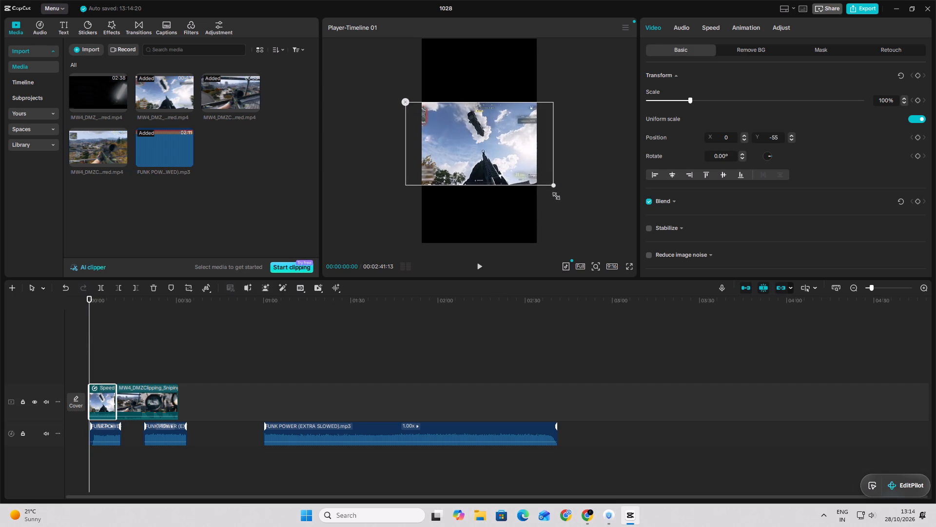
drag(553, 194, 555, 196)
drag(510, 161, 513, 179)
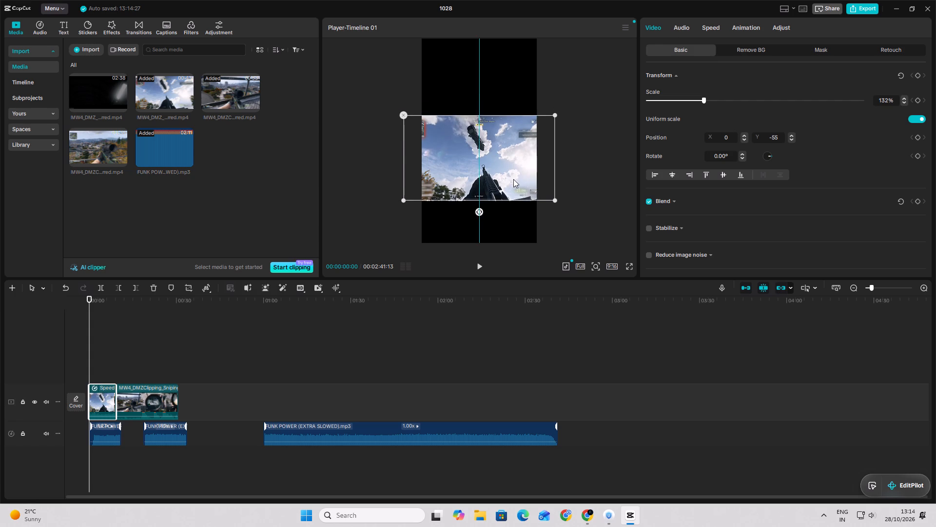
drag(513, 179, 512, 167)
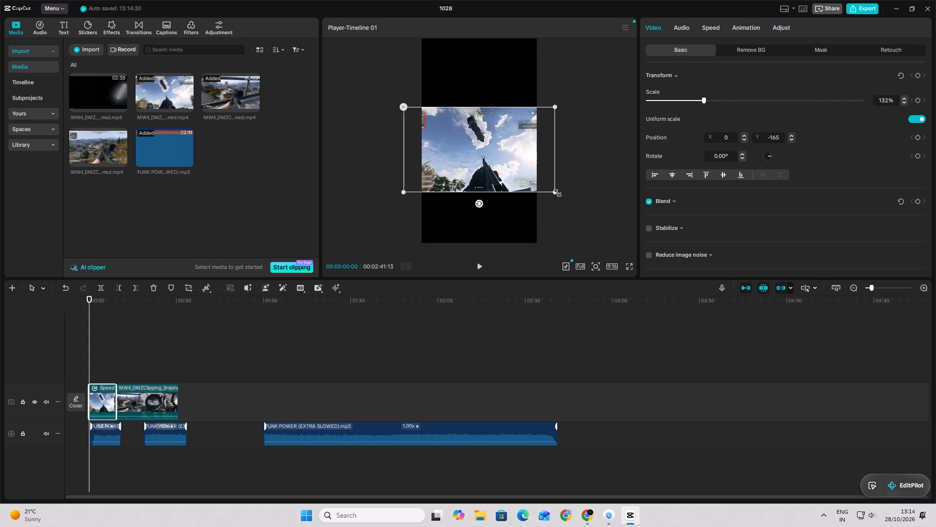
drag(554, 191, 620, 243)
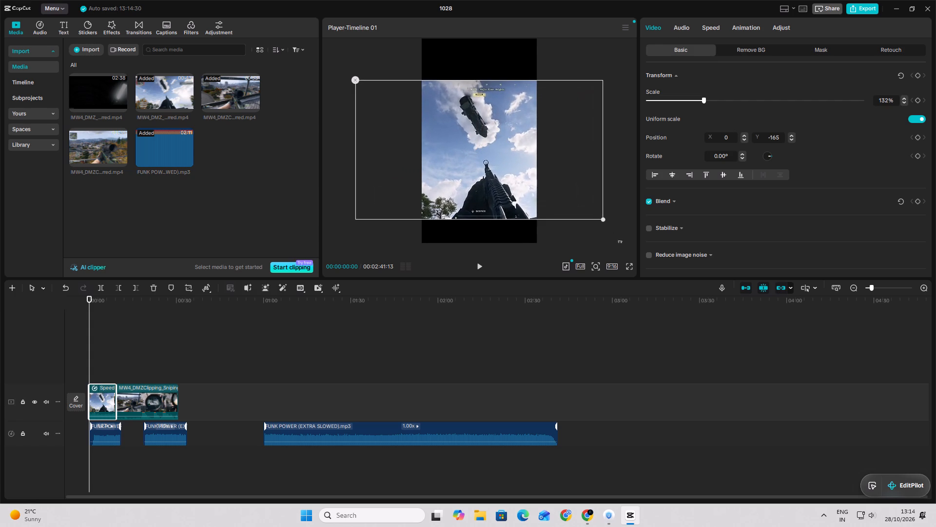
drag(620, 243, 629, 245)
drag(518, 170, 517, 170)
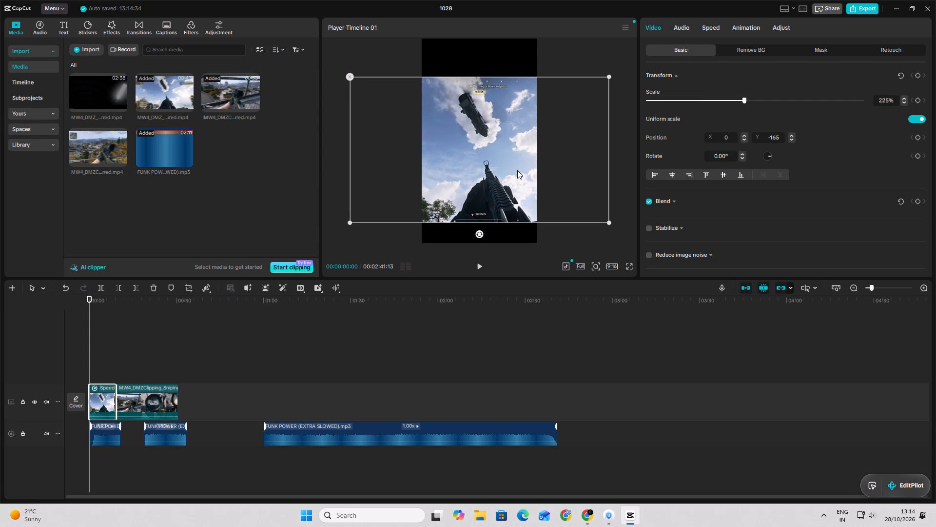
drag(517, 170, 515, 182)
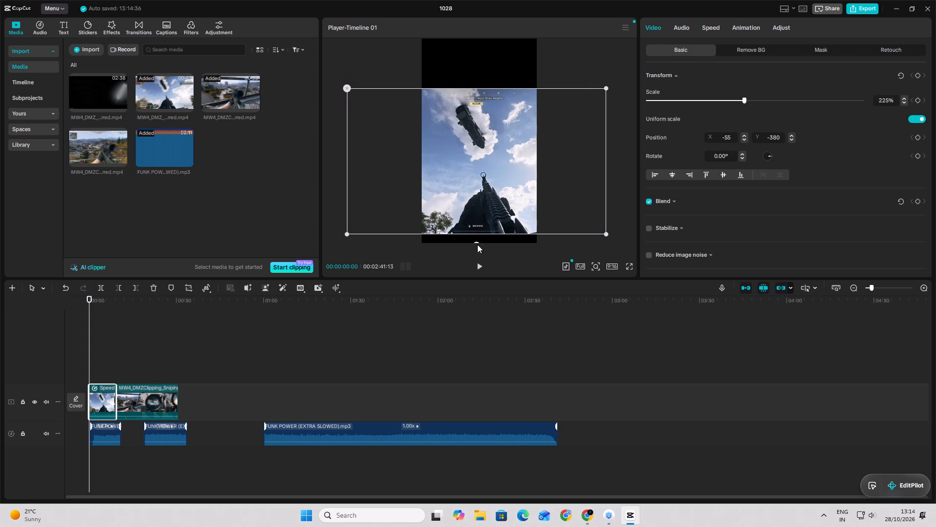
Play the first clip to about 00:00:05:16 and reposition it to about X 137, Y -348.
click(478, 263)
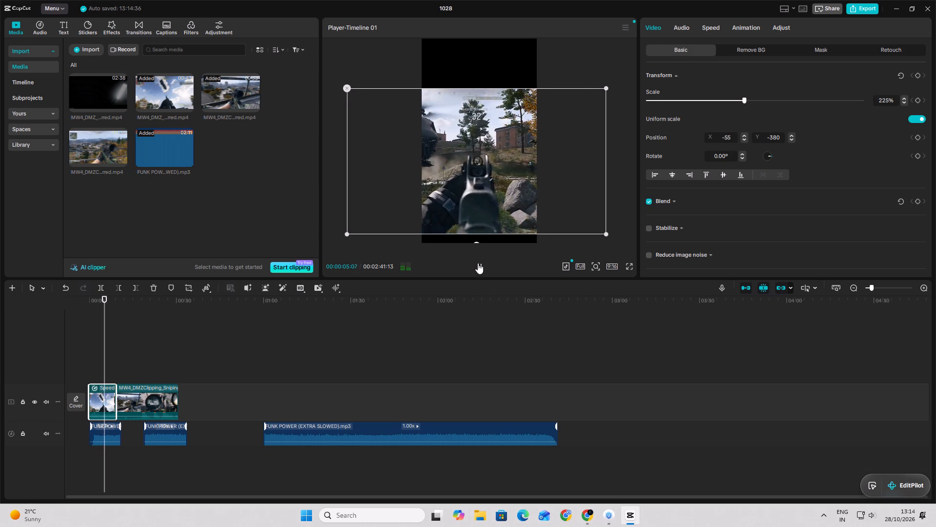
drag(479, 189, 527, 194)
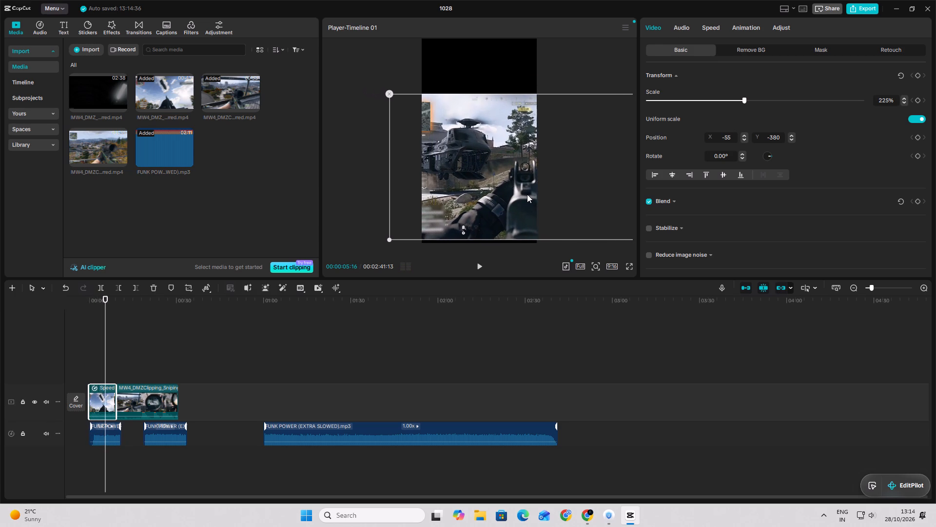
drag(527, 194, 489, 187)
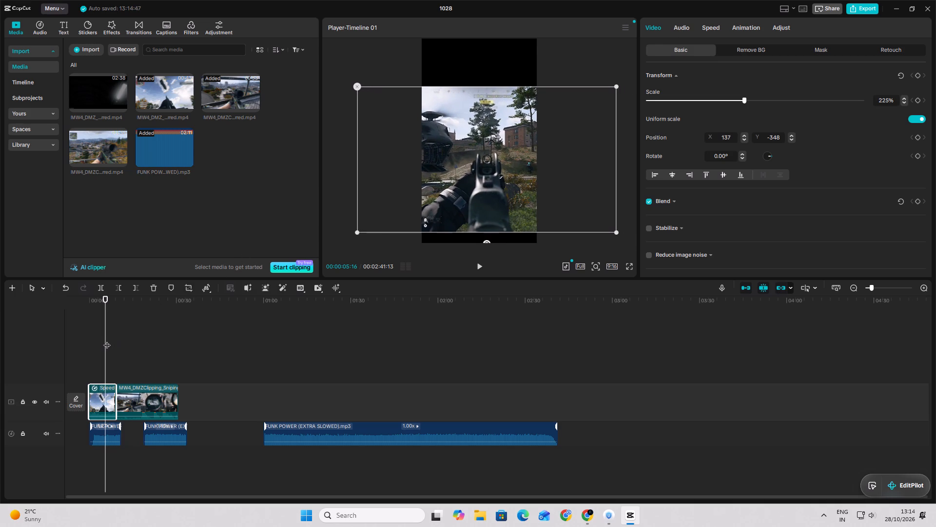
Find the moment the view drops from the sky in the first clip and split the clip at 00:00:03:11.
drag(106, 341, 97, 335)
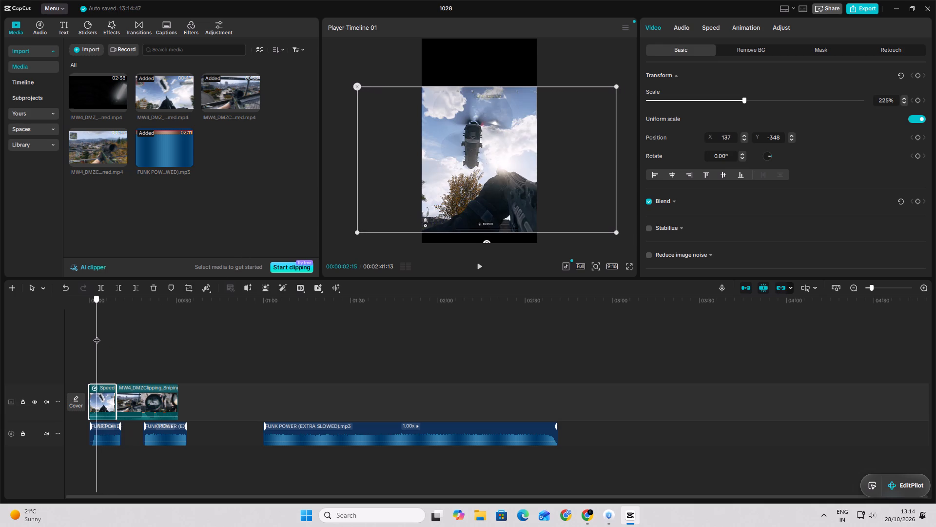
drag(97, 335, 100, 336)
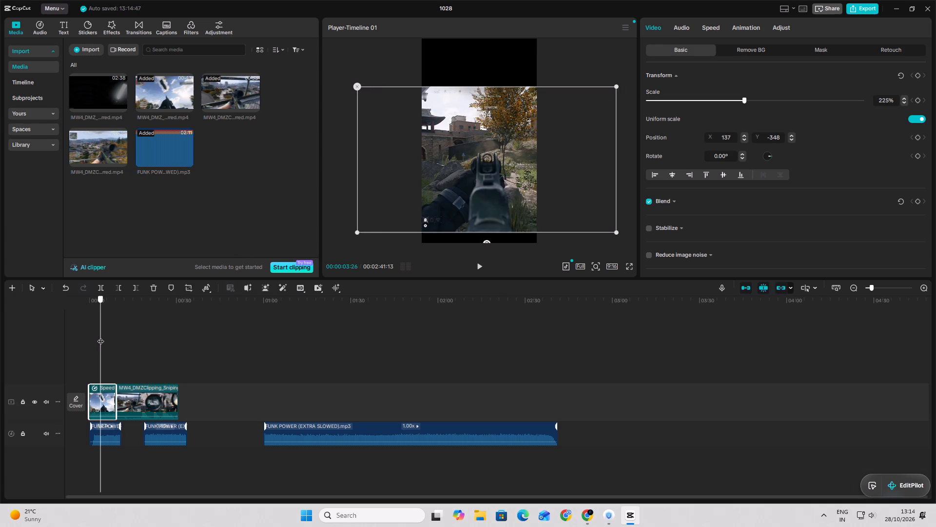
drag(100, 336, 100, 337)
drag(100, 337, 98, 335)
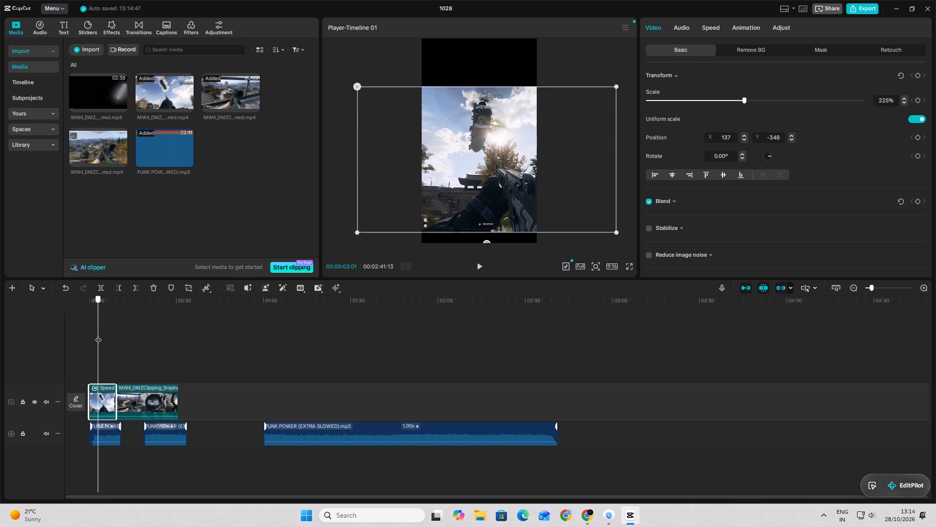
drag(98, 335, 99, 335)
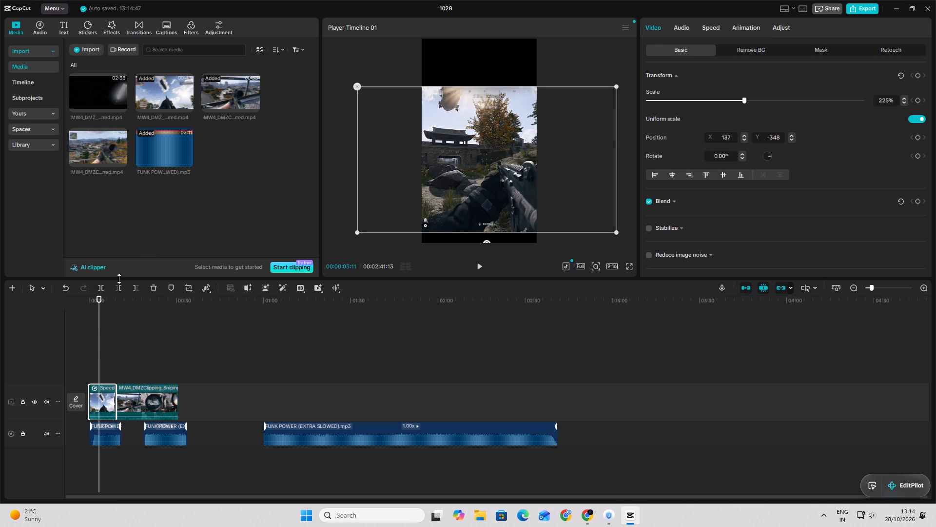
click(102, 287)
drag(96, 327, 103, 329)
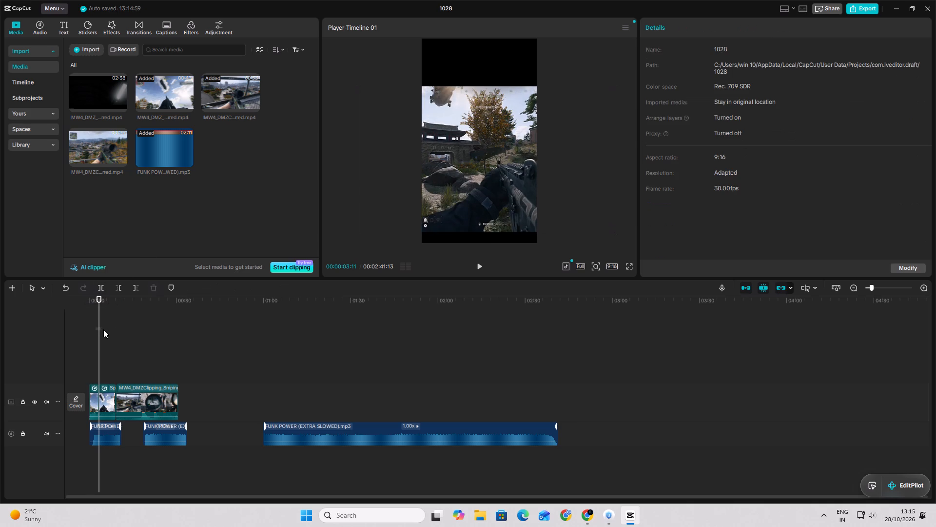
Reposition the gameplay segment after the 00:00:03:11 split to about X 1353, Y -550, and play the video from the start.
drag(103, 329, 103, 330)
click(479, 263)
click(479, 263)
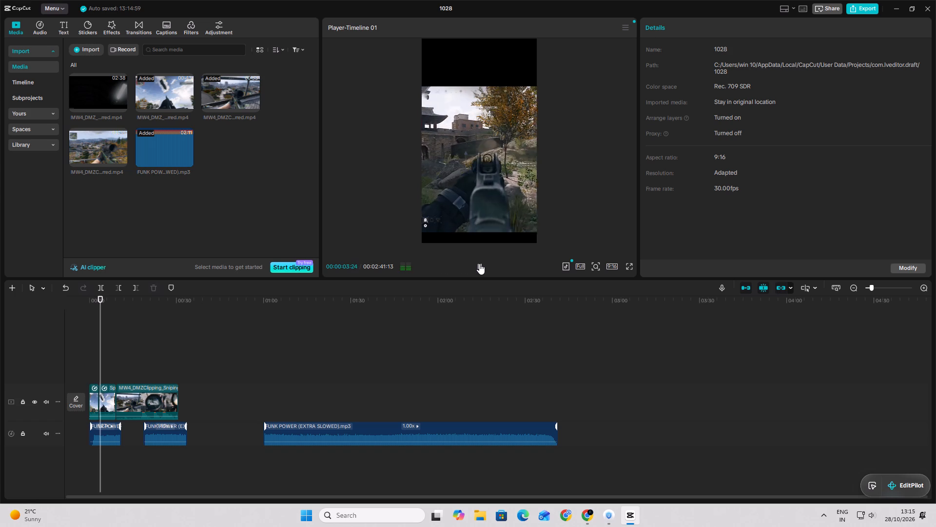
drag(475, 139, 508, 161)
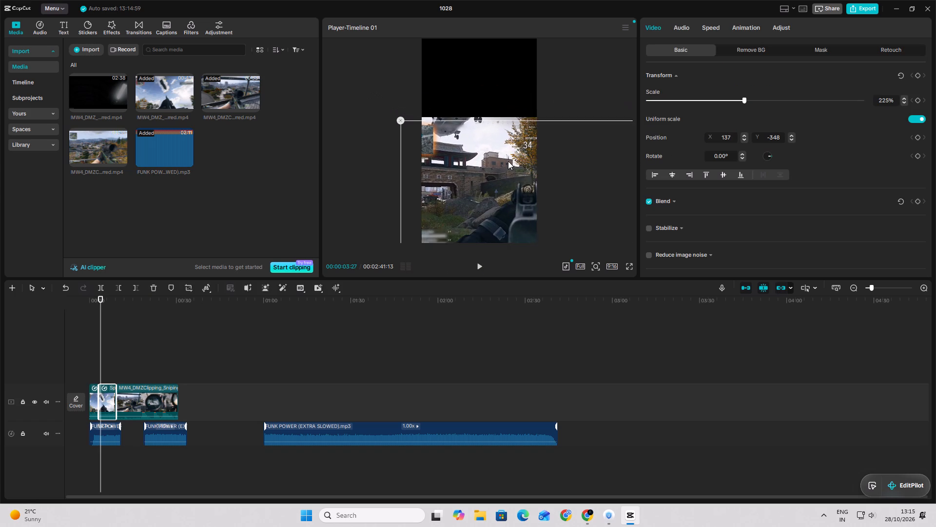
drag(508, 161, 485, 142)
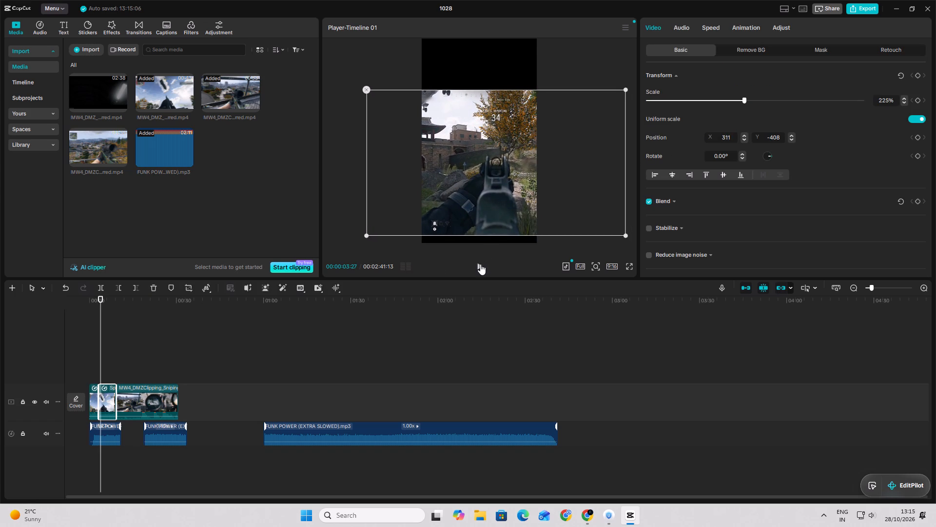
click(480, 264)
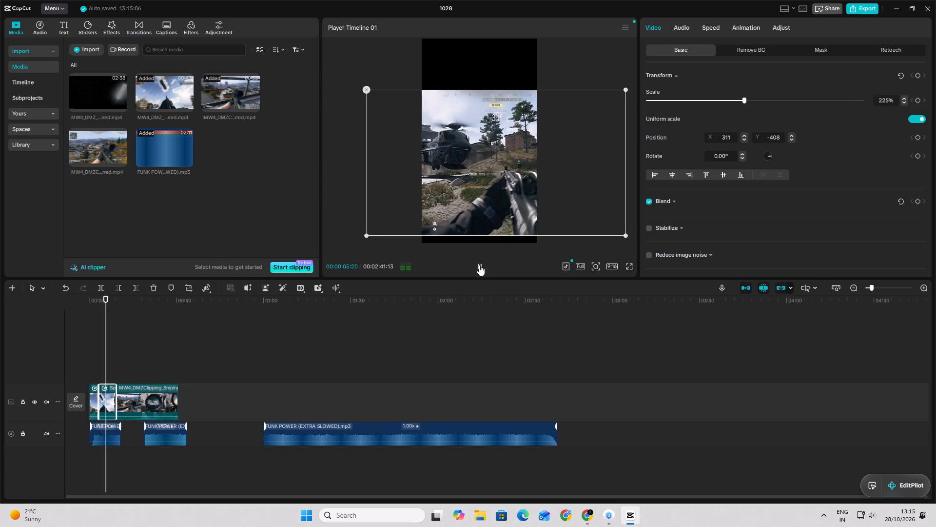
drag(467, 188, 501, 195)
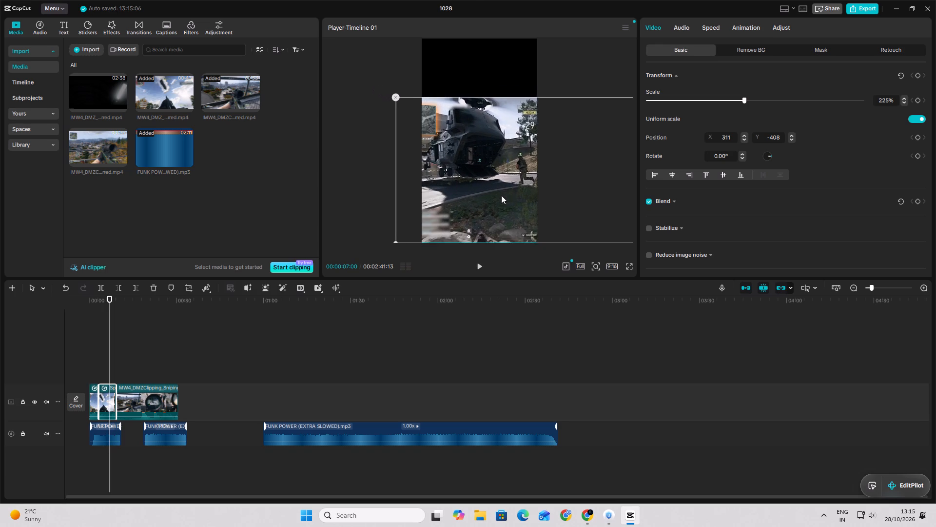
drag(501, 195, 523, 197)
drag(110, 336, 64, 325)
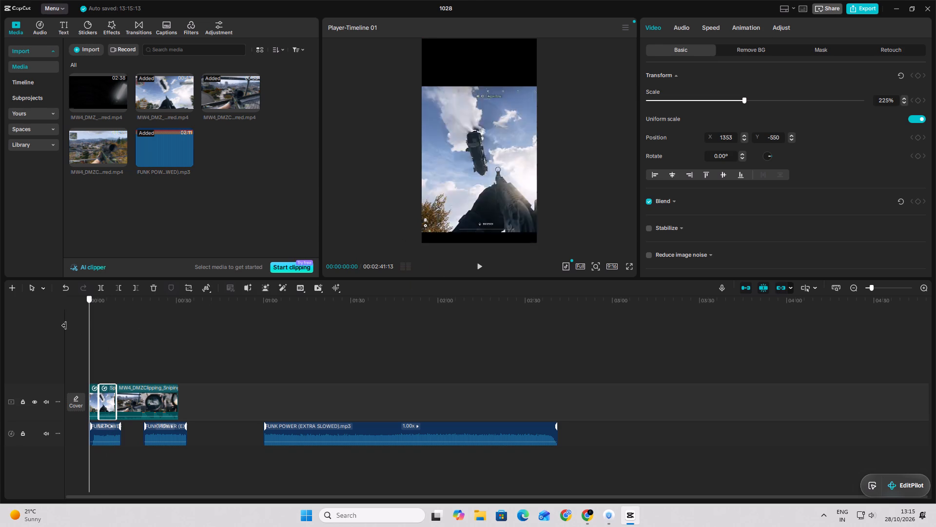
drag(64, 325, 64, 325)
click(481, 265)
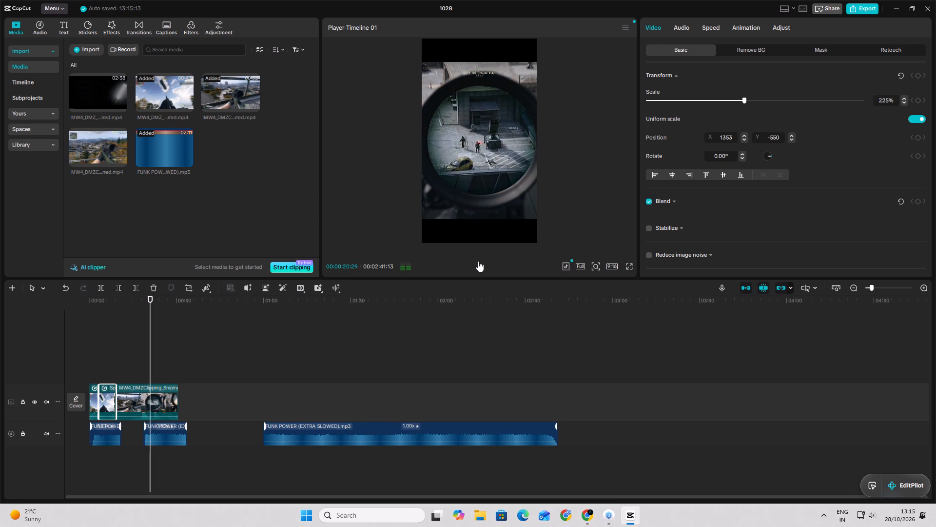
click(478, 261)
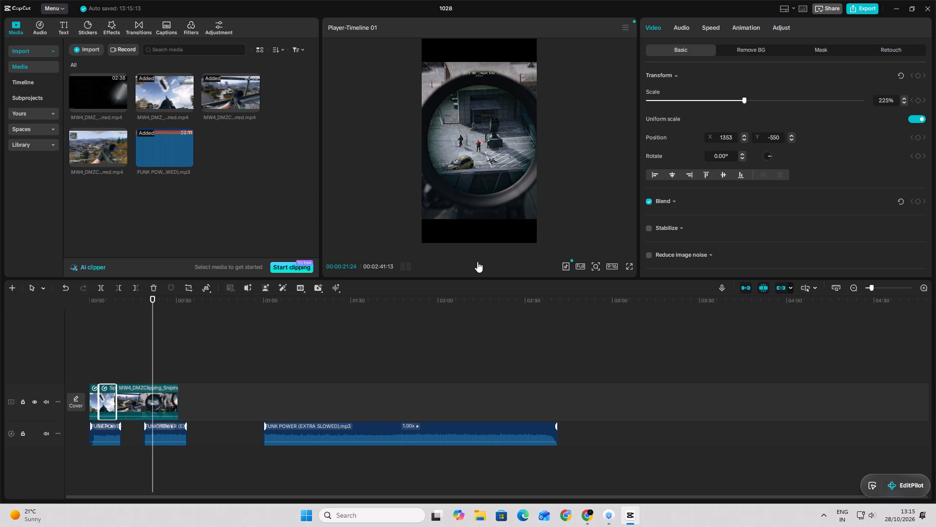
Delete the long last FUNK POWER segment that starts at about 00:01:00.
click(417, 431)
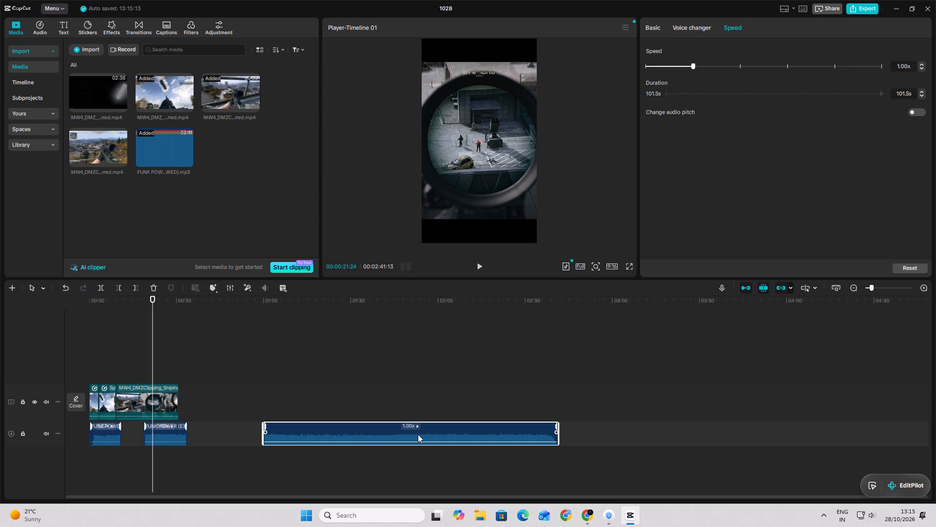
key(BackSpace)
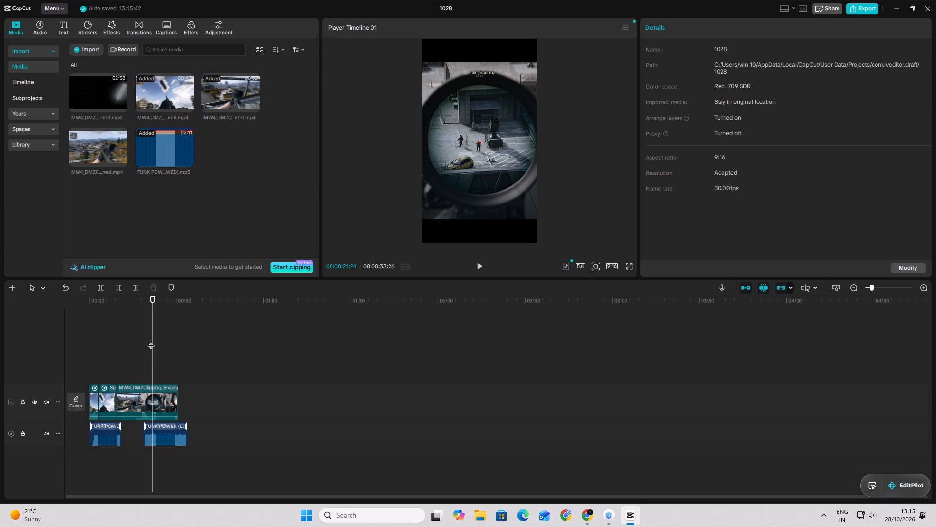
Find the moment before the shot in the sniping clip and split the clip at 00:00:17:03.
drag(151, 341, 126, 330)
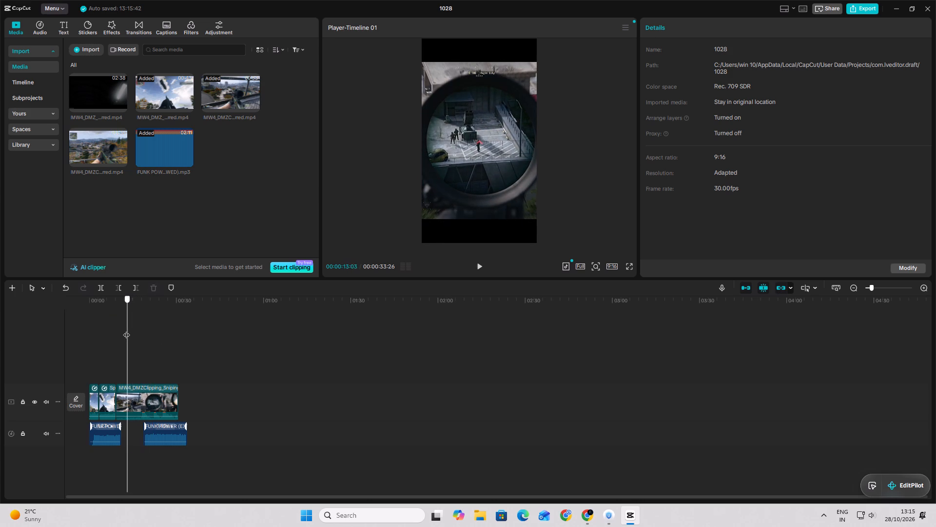
drag(126, 330, 129, 331)
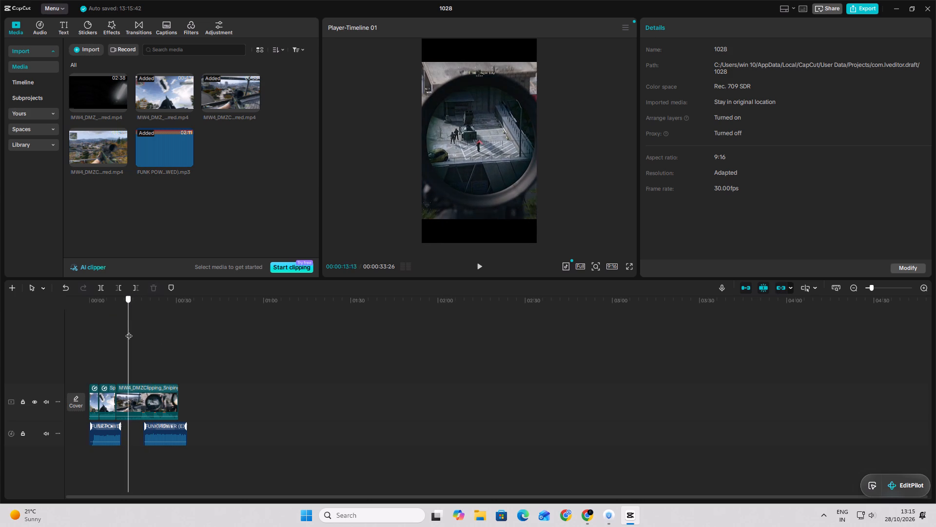
drag(129, 331, 141, 338)
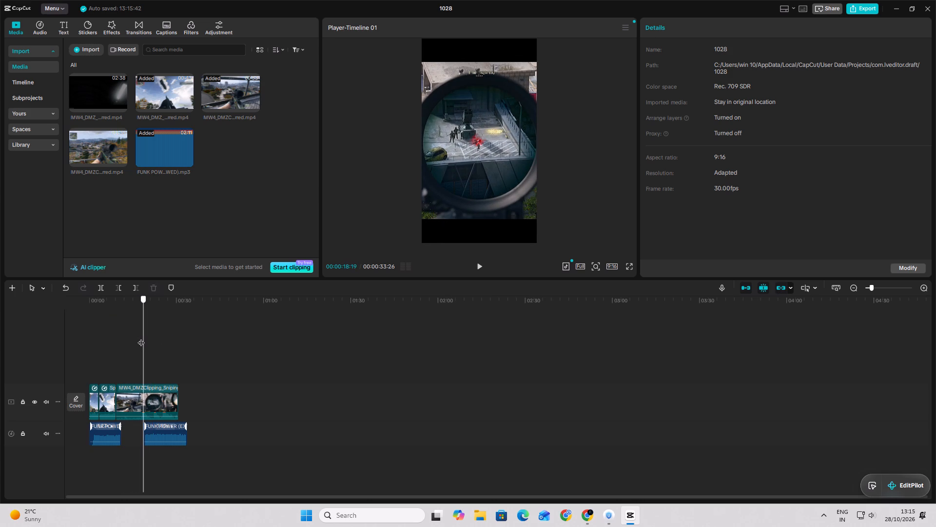
drag(141, 338, 139, 337)
click(101, 287)
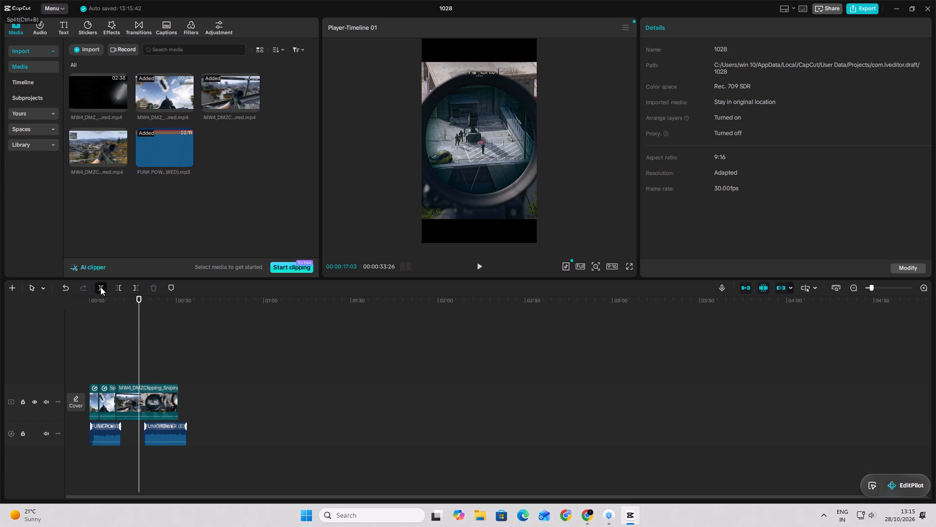
Speed up the first part of the split sniping clip to 1.29x.
drag(138, 338, 129, 335)
click(123, 387)
click(715, 24)
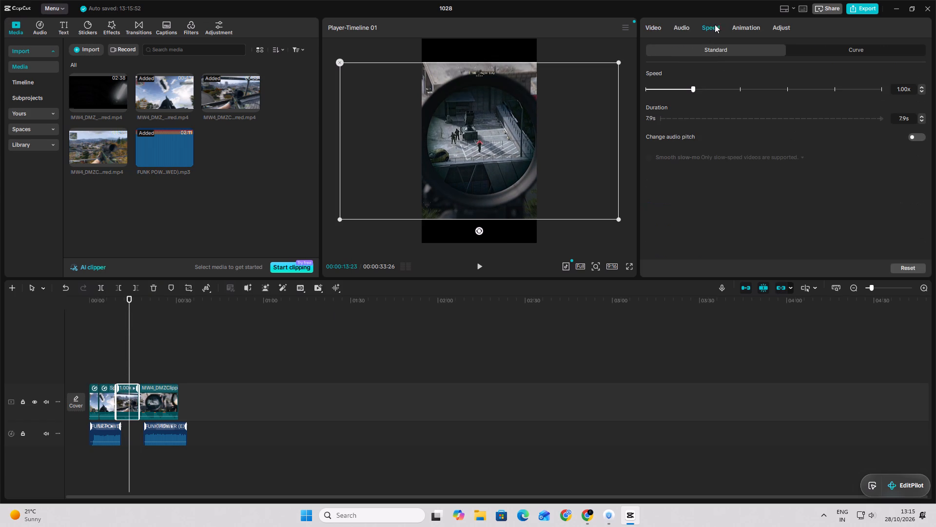
drag(695, 87, 697, 87)
drag(697, 87, 706, 90)
drag(706, 90, 707, 90)
drag(707, 90, 707, 90)
Move the second FUNK POWER segment to start at the sniping clip's cut near 00:00:15, and play the result.
drag(127, 335, 89, 326)
click(484, 274)
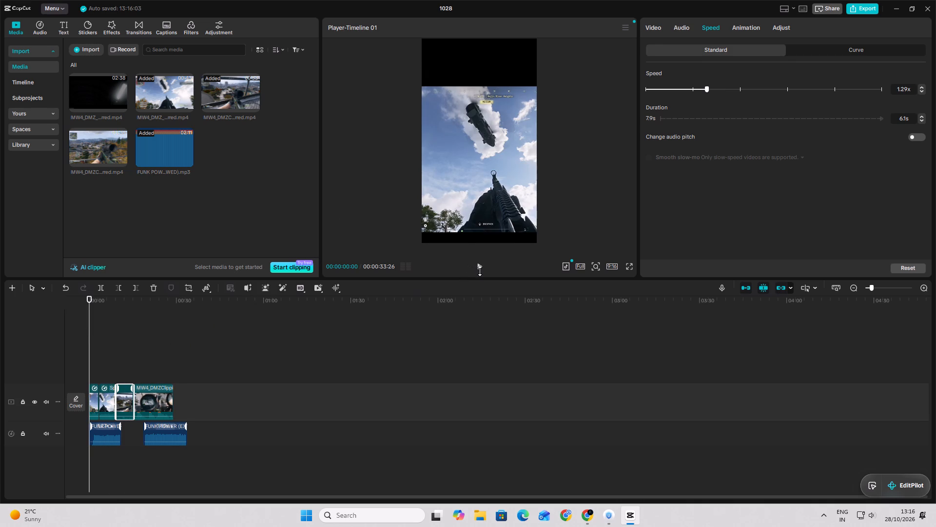
click(480, 271)
drag(177, 435, 165, 431)
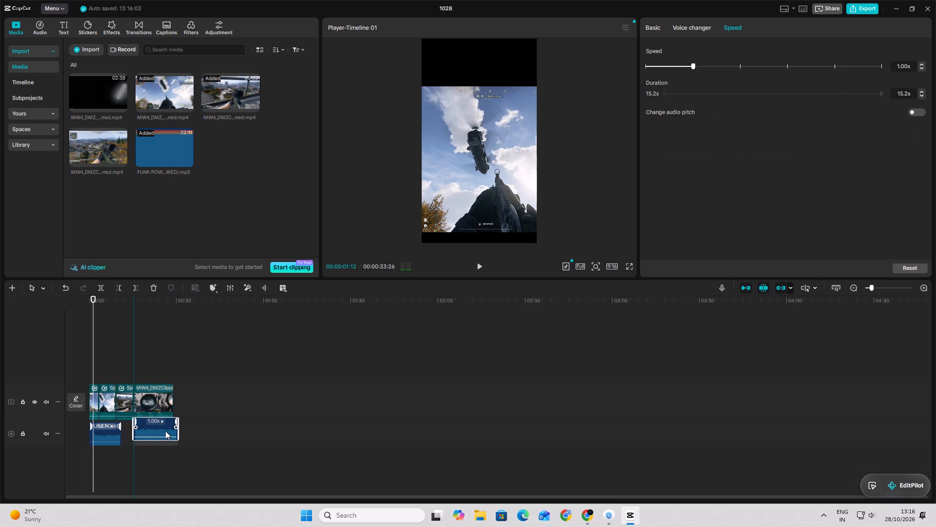
drag(165, 431, 165, 435)
click(479, 270)
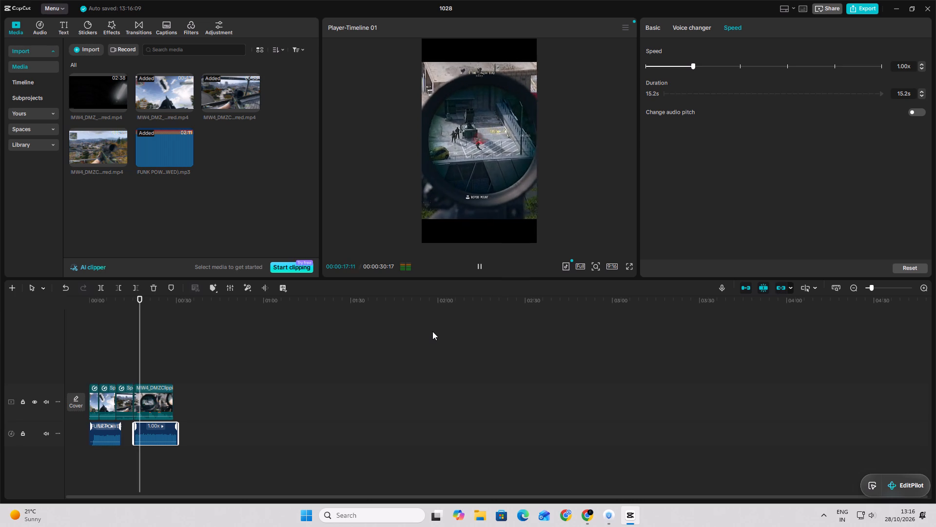
click(432, 331)
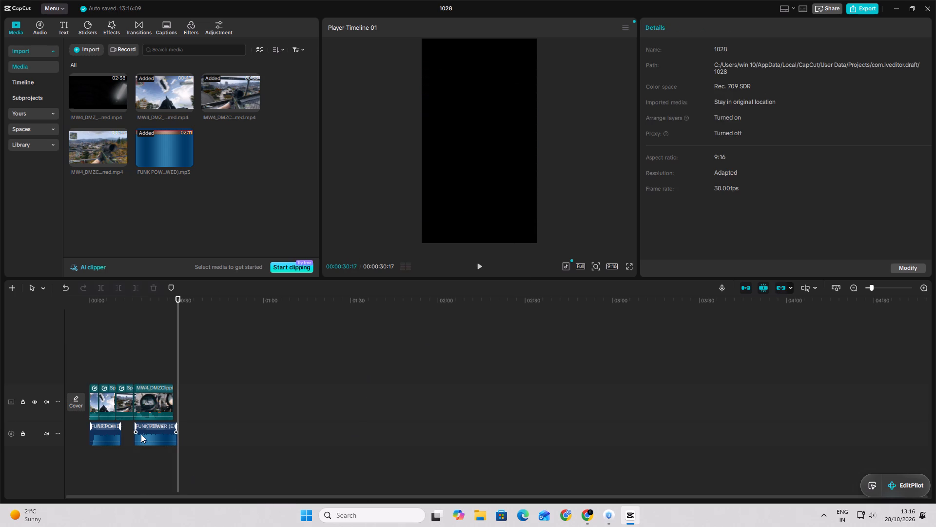
Replay the sniping cut near 00:00:15 to check how the second FUNK POWER segment lines up with the shot.
click(143, 434)
click(146, 433)
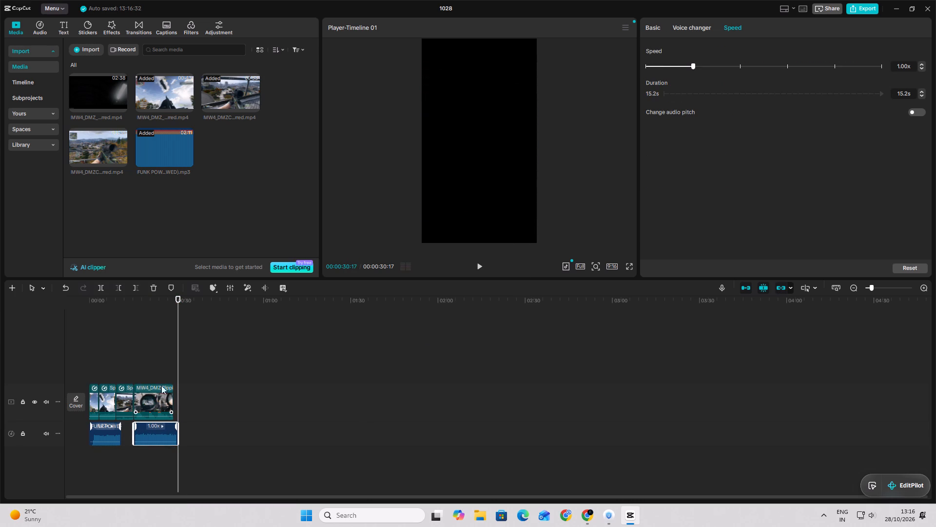
click(136, 425)
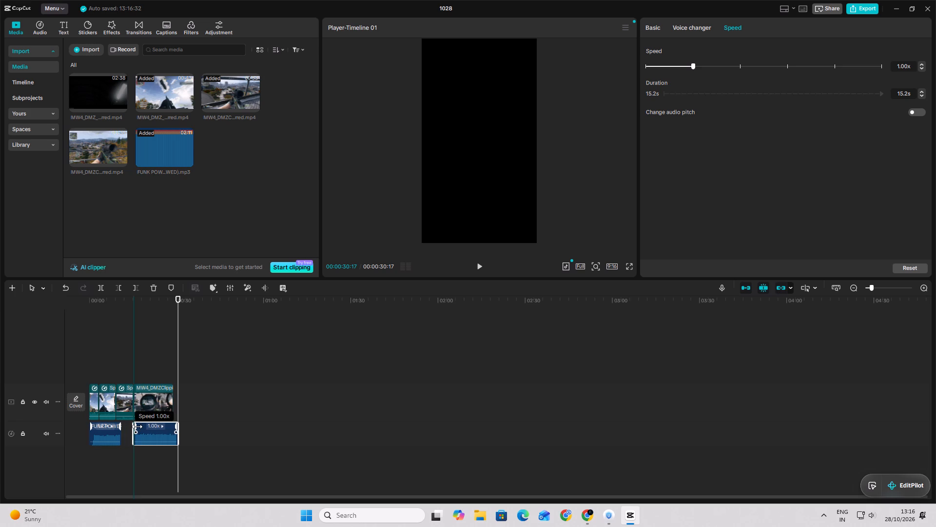
drag(177, 371, 138, 369)
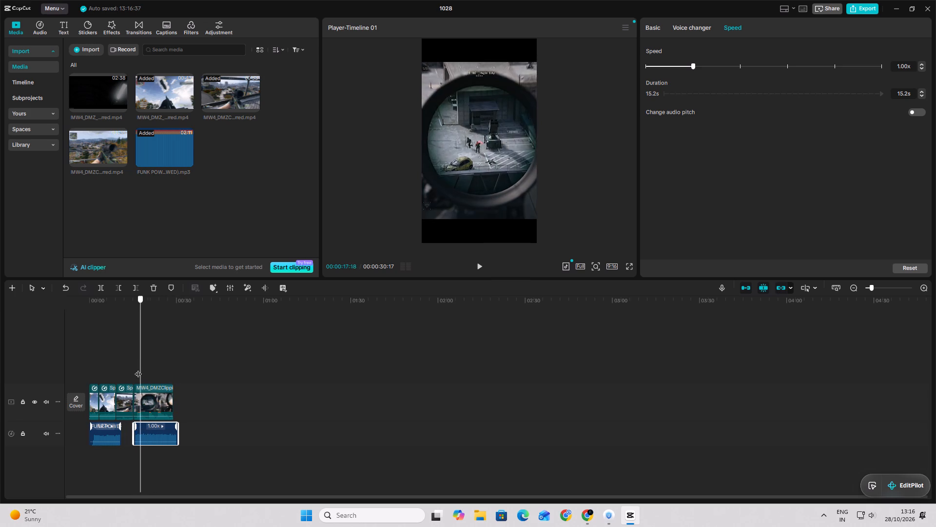
drag(138, 369, 128, 366)
click(479, 272)
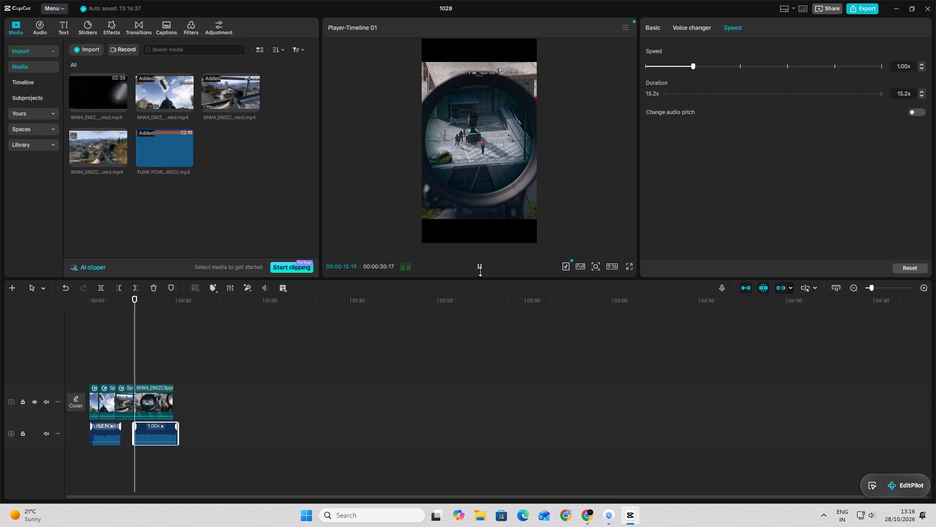
click(480, 271)
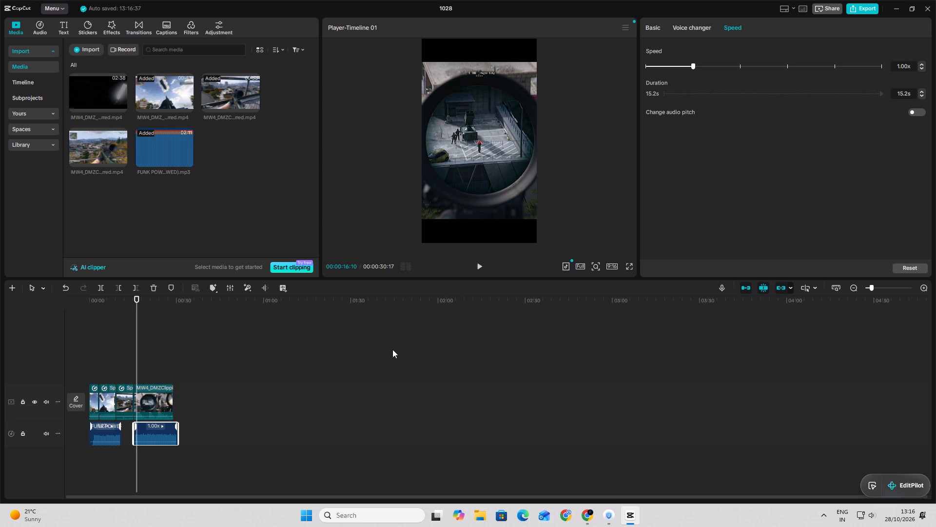
Play the video from the beginning to check how the first FUNK POWER segment starts against the opening clip.
ctrl+scroll(398, 526, up, 5)
click(348, 362)
ctrl+scroll(331, 365, up, 4)
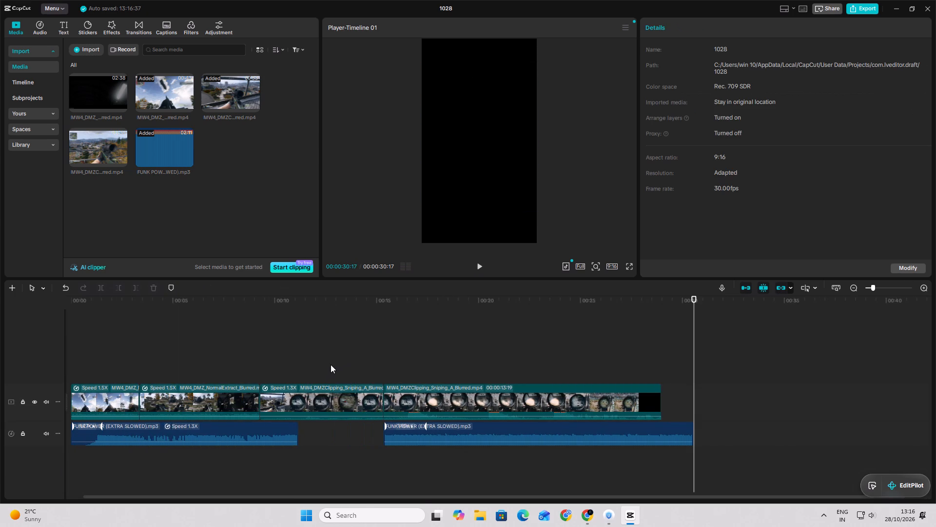
ctrl+scroll(331, 365, up, 1)
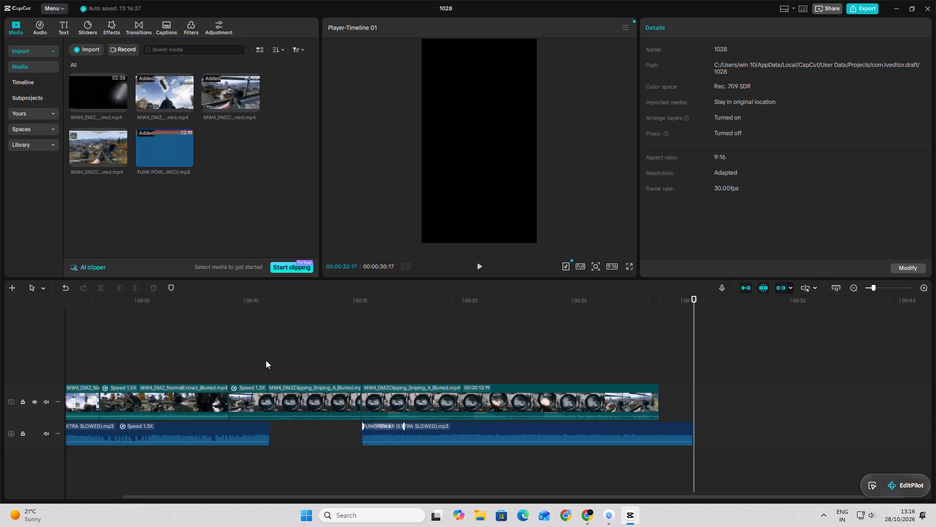
ctrl+scroll(231, 346, down, 1)
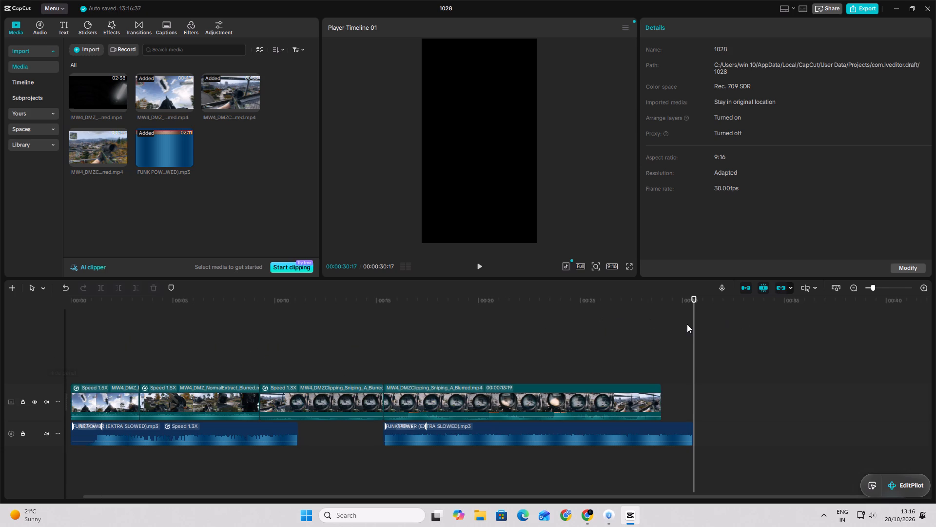
drag(693, 331, 0, 343)
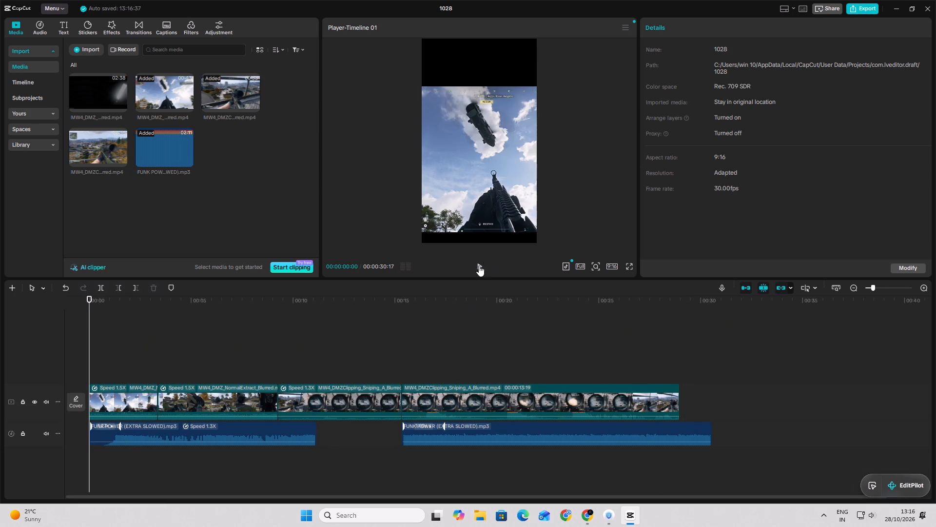
click(472, 267)
click(479, 264)
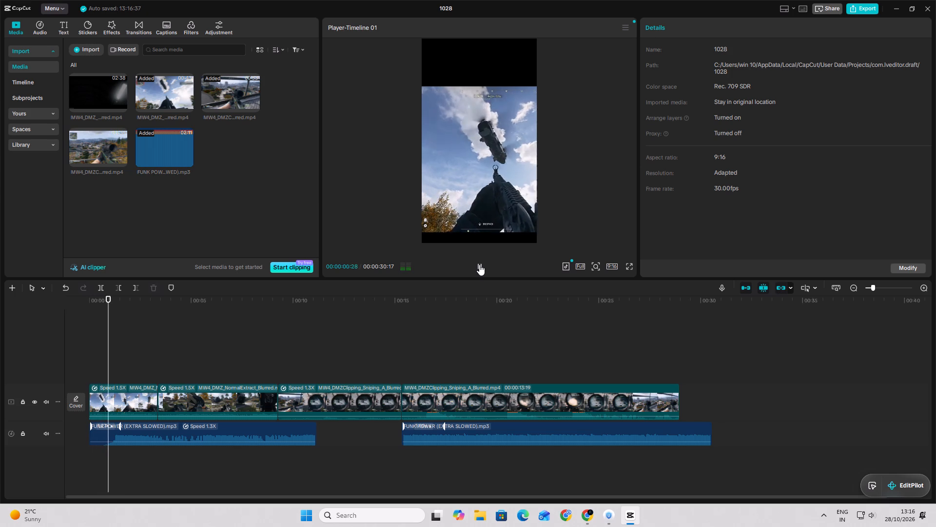
click(479, 264)
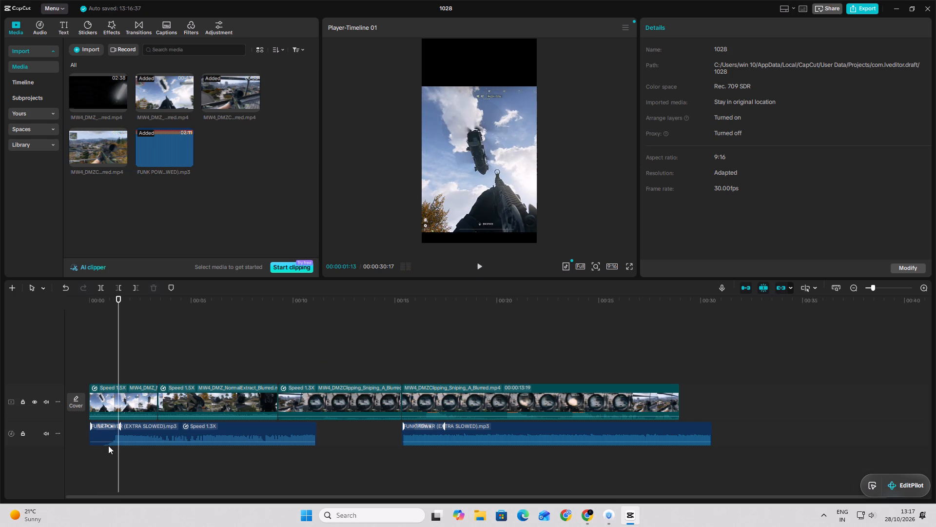
Trim the quiet intro off the start of the first FUNK POWER segment, shortening it to 10.1 s.
drag(90, 430, 75, 425)
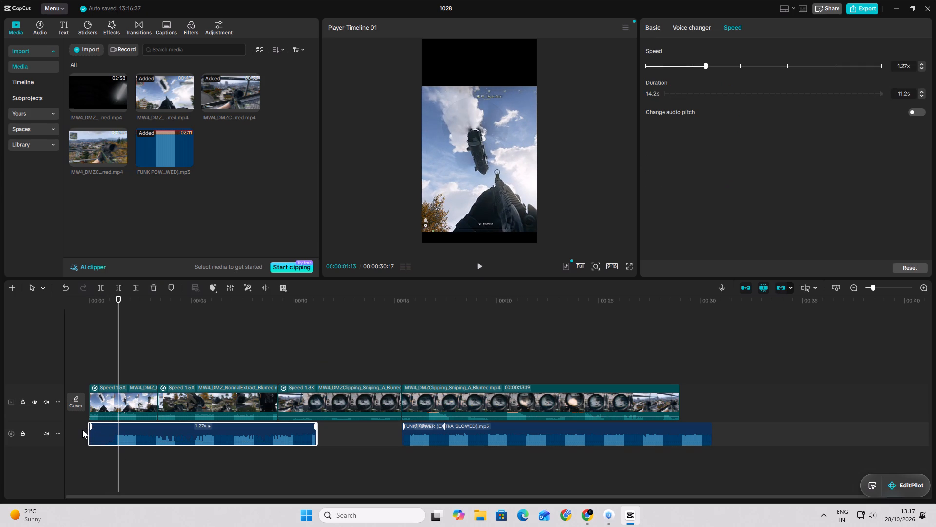
click(81, 440)
click(90, 433)
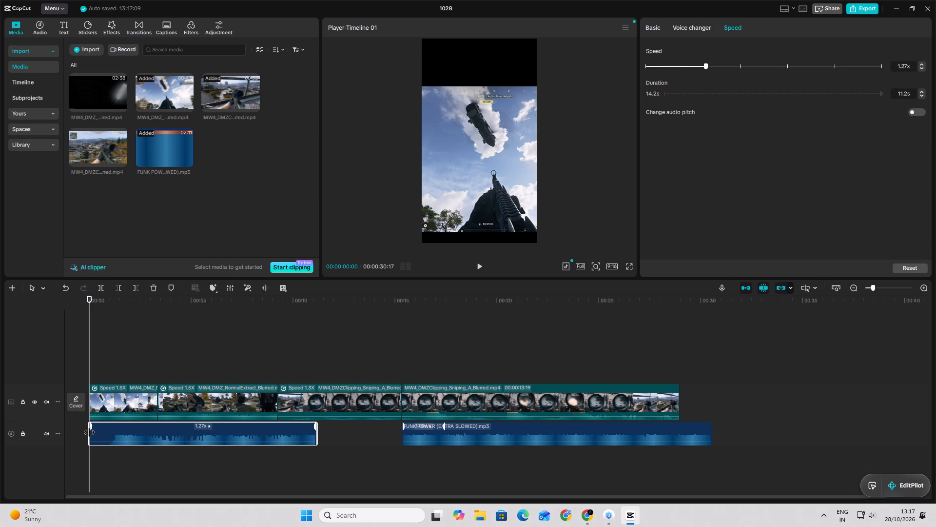
drag(92, 434, 98, 435)
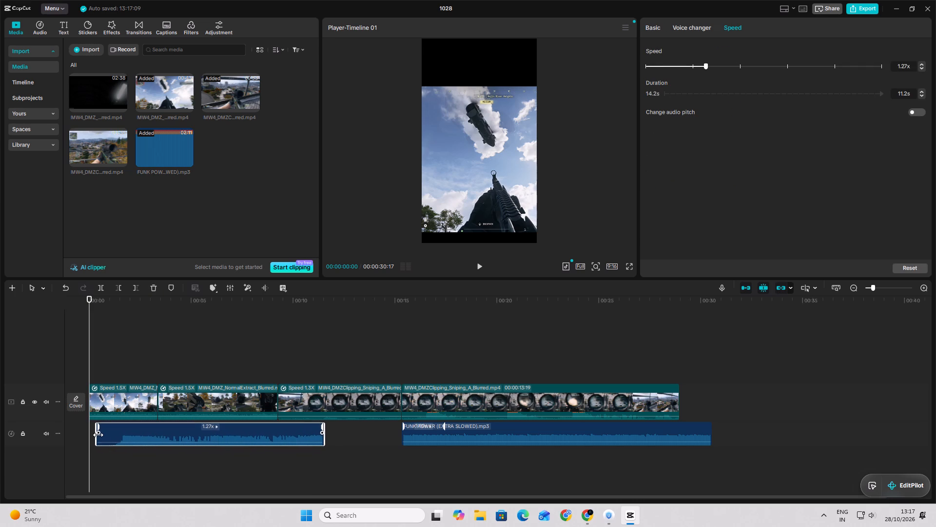
drag(98, 435, 96, 434)
drag(93, 434, 94, 434)
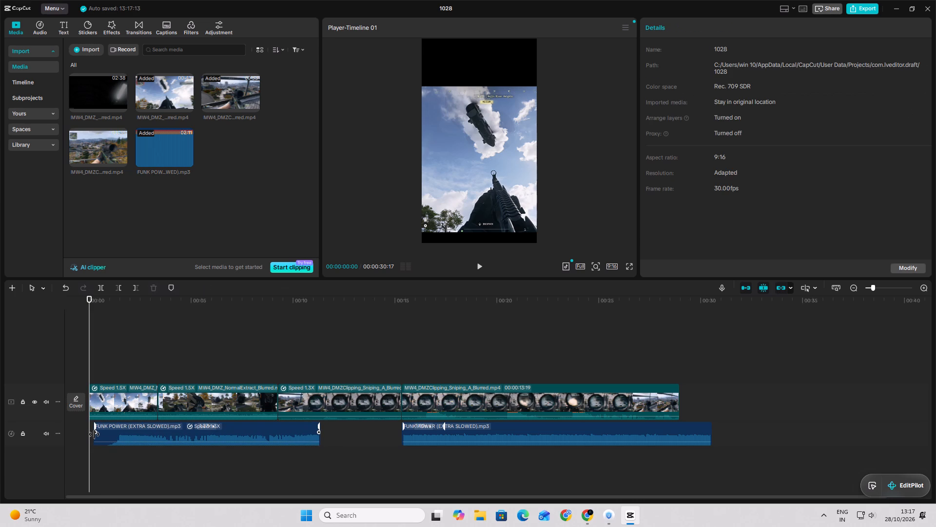
drag(94, 434, 115, 434)
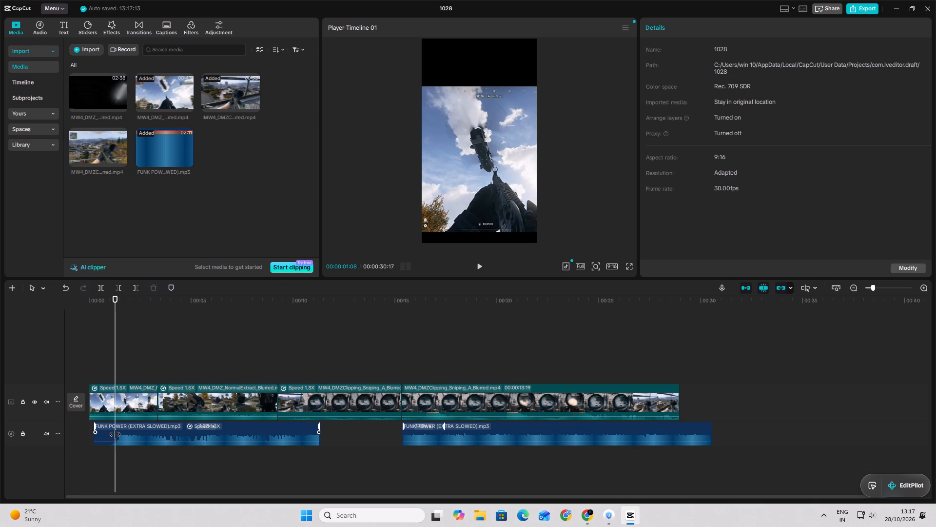
click(98, 433)
drag(93, 433, 94, 433)
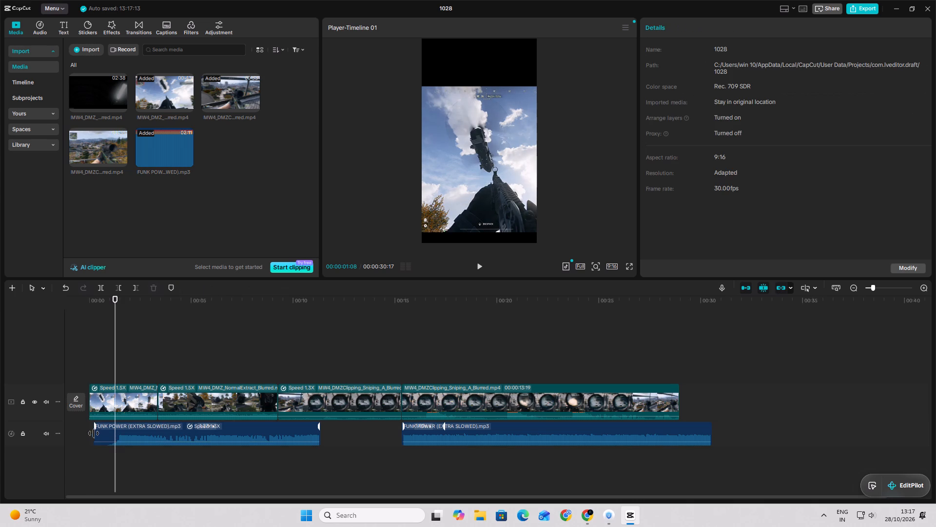
drag(94, 433, 106, 435)
click(97, 435)
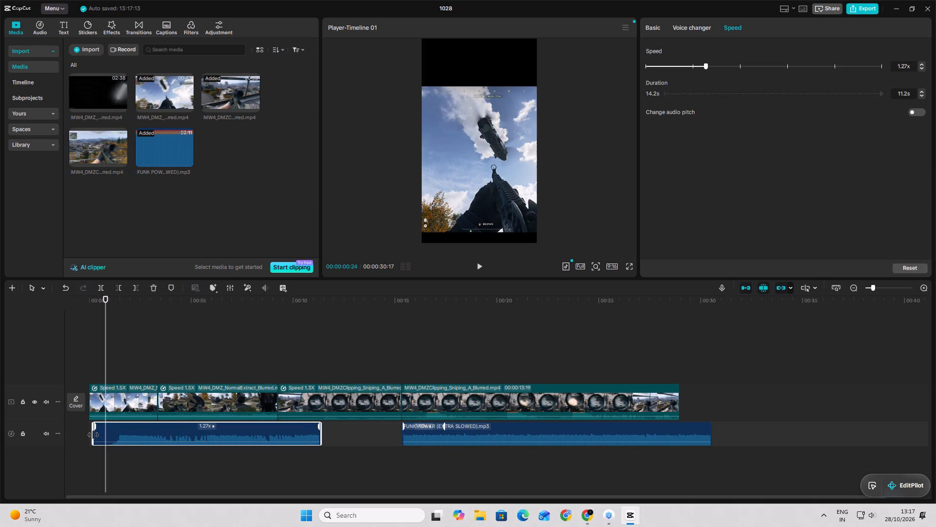
drag(93, 435, 111, 435)
drag(110, 363, 378, 354)
click(107, 440)
drag(94, 437, 116, 437)
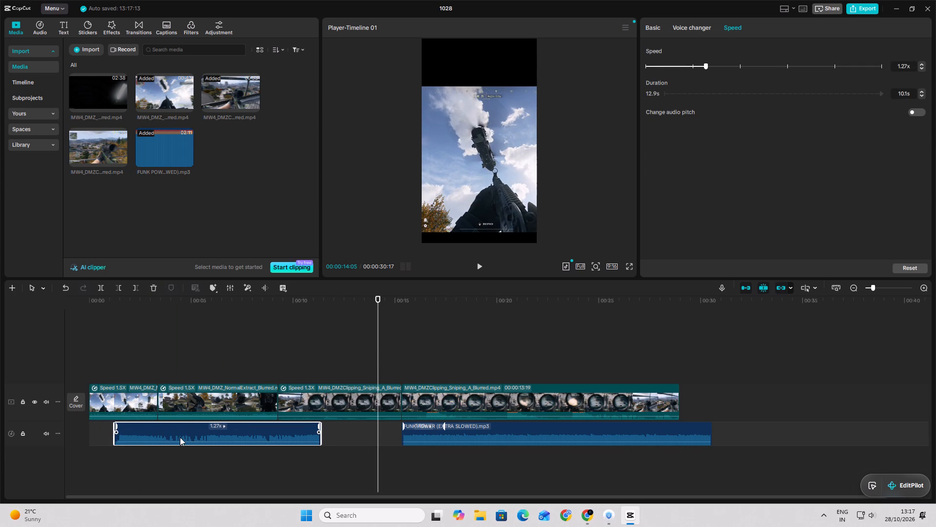
Move the trimmed first FUNK POWER segment back to 00:00 and play the video from the start.
drag(182, 435, 157, 435)
drag(380, 355, 28, 352)
click(476, 265)
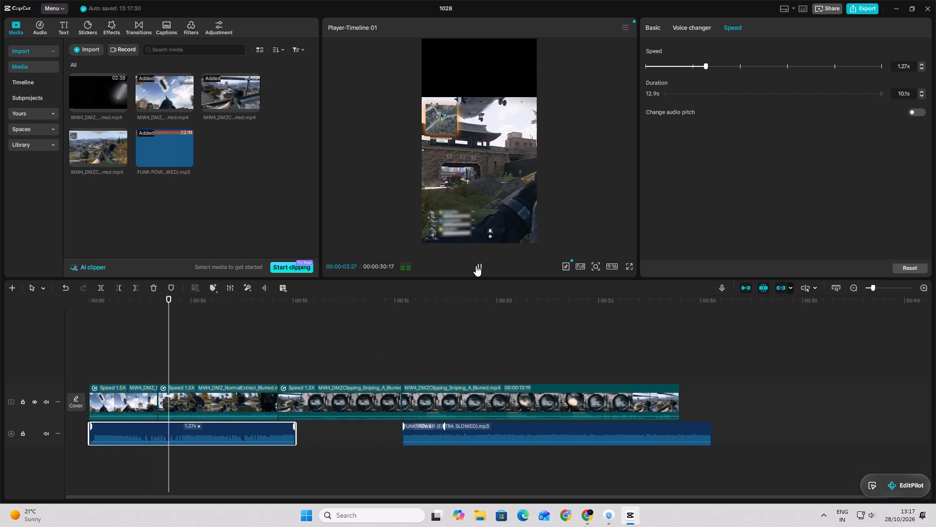
click(476, 265)
Reframe the NormalExtract clip around the helicopter at 188% scale and position X 953, Y -151.
drag(490, 168, 483, 145)
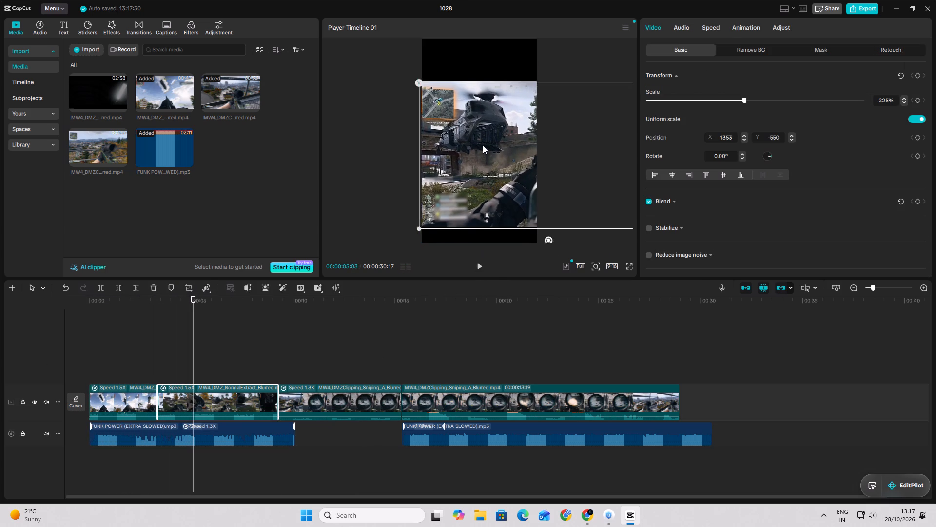
drag(483, 145, 484, 132)
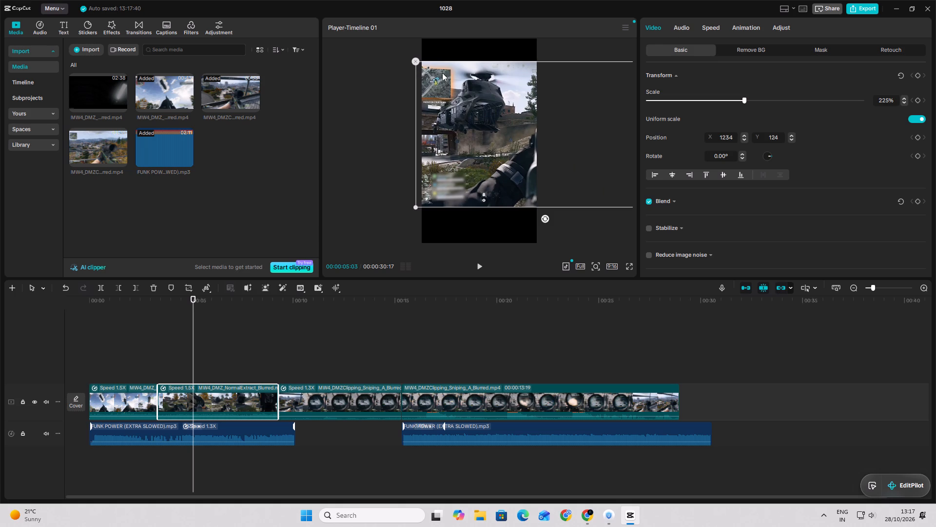
drag(506, 116, 446, 115)
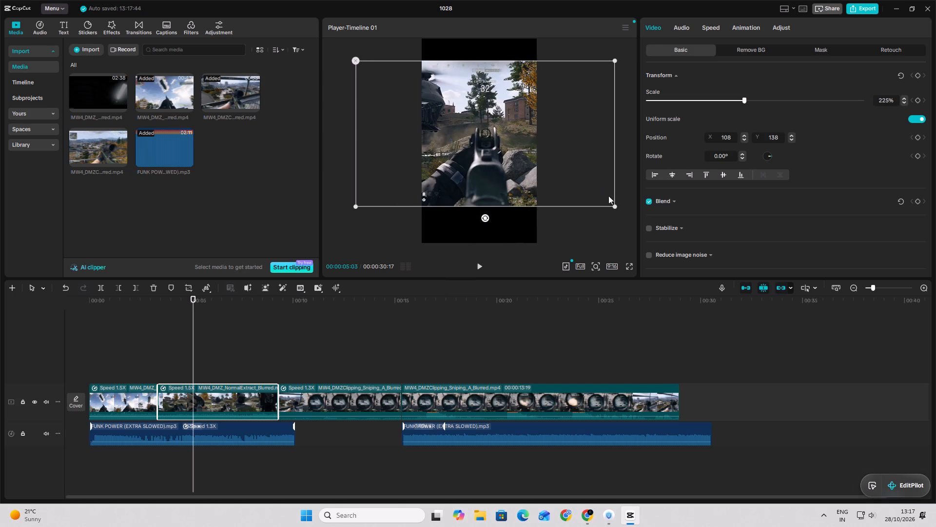
drag(615, 207, 583, 190)
drag(487, 142, 527, 157)
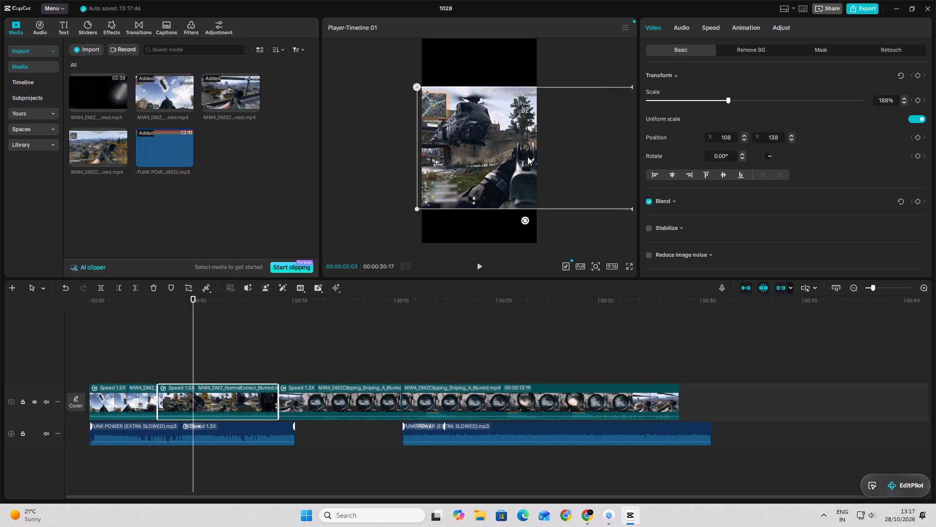
drag(527, 157, 530, 158)
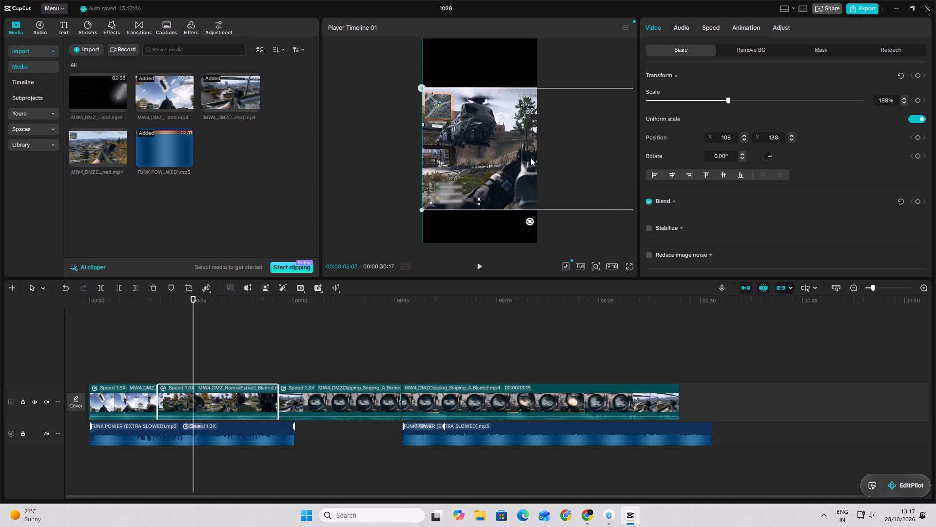
Play and scrub through the reframed NormalExtract clip to find the helicopter boarding moment, and split the clip at 00:00:07:14.
drag(195, 334, 65, 334)
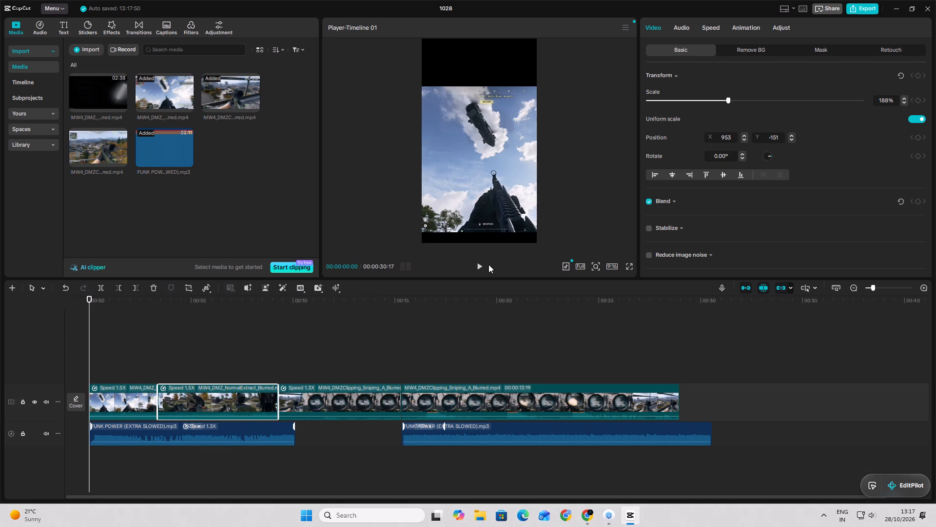
click(470, 265)
click(480, 262)
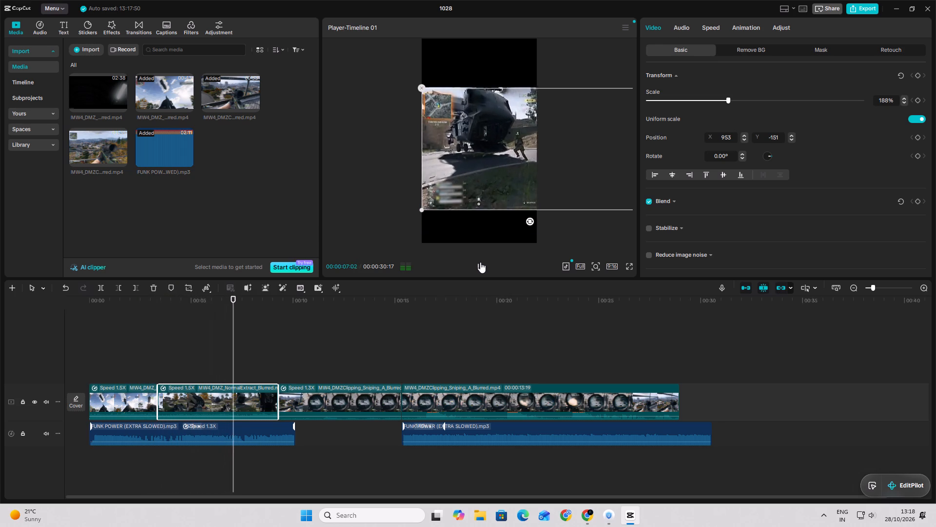
click(480, 262)
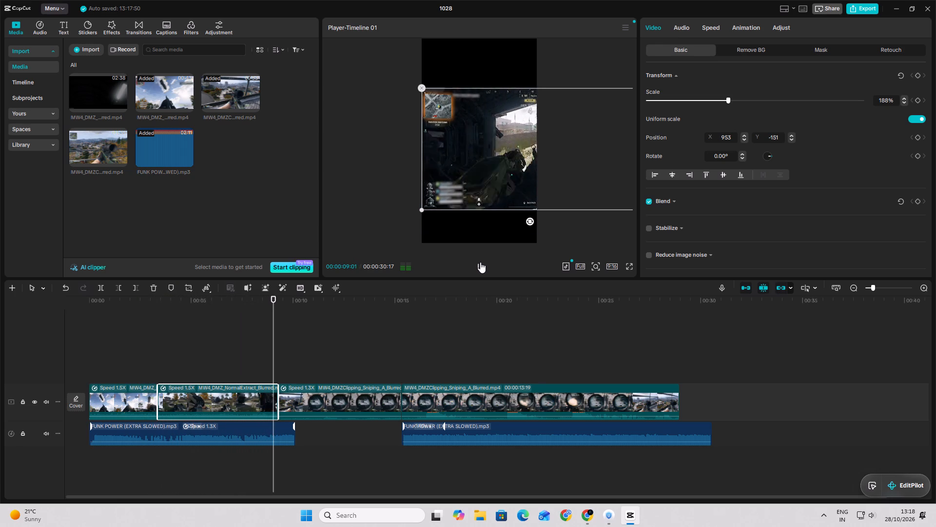
drag(275, 343, 270, 345)
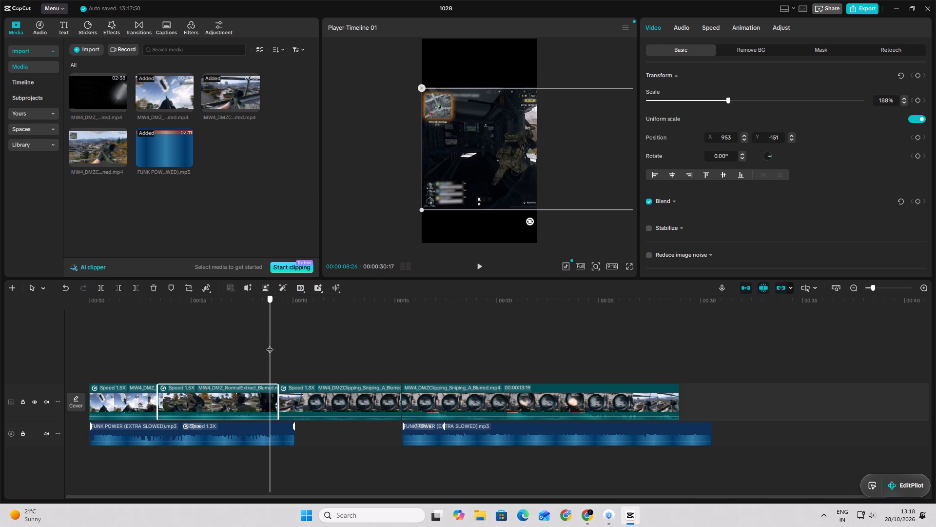
drag(270, 345, 275, 347)
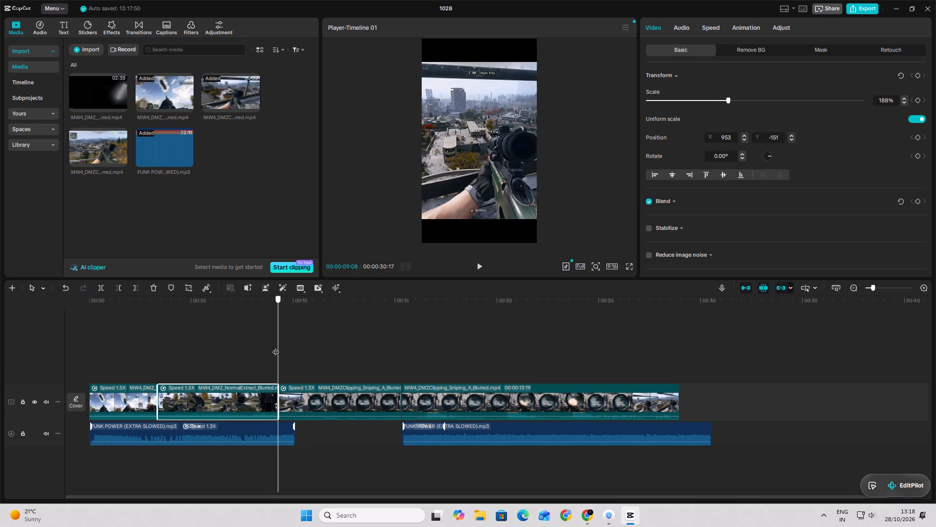
drag(275, 347, 247, 332)
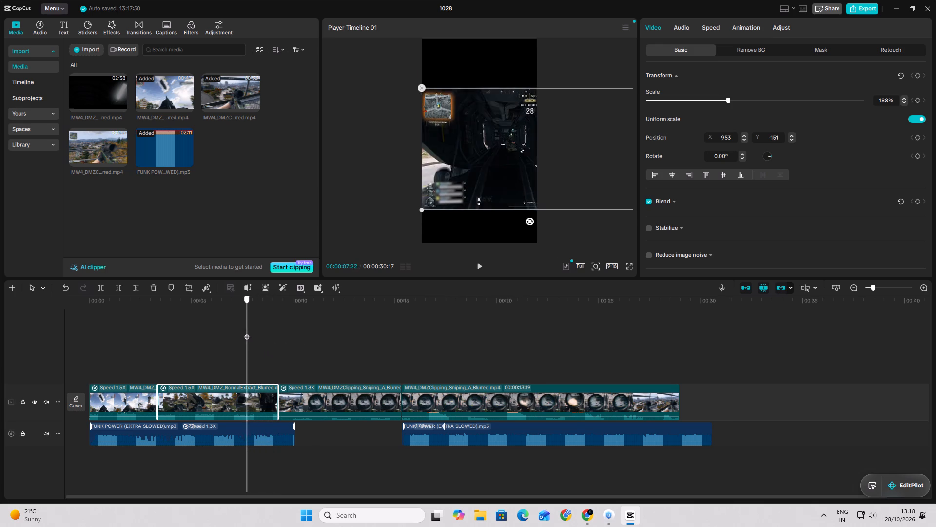
drag(247, 332, 236, 324)
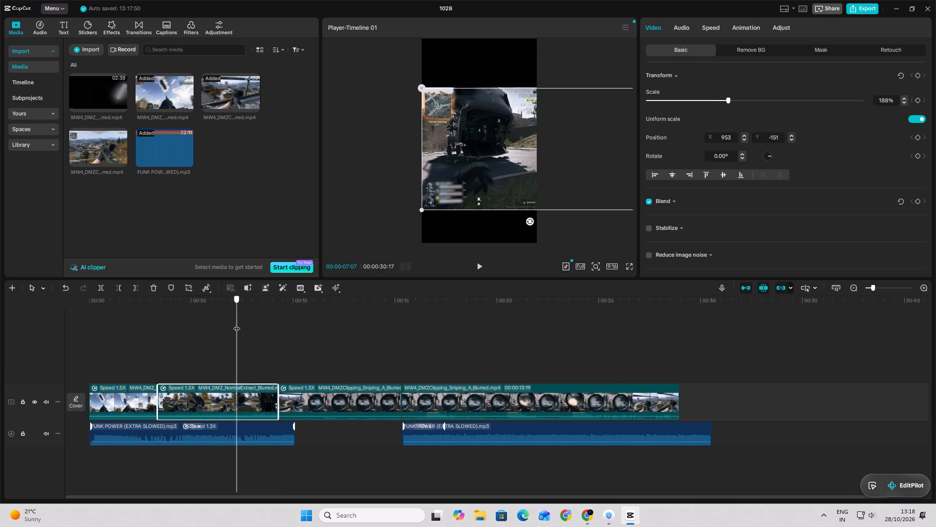
drag(236, 324, 241, 325)
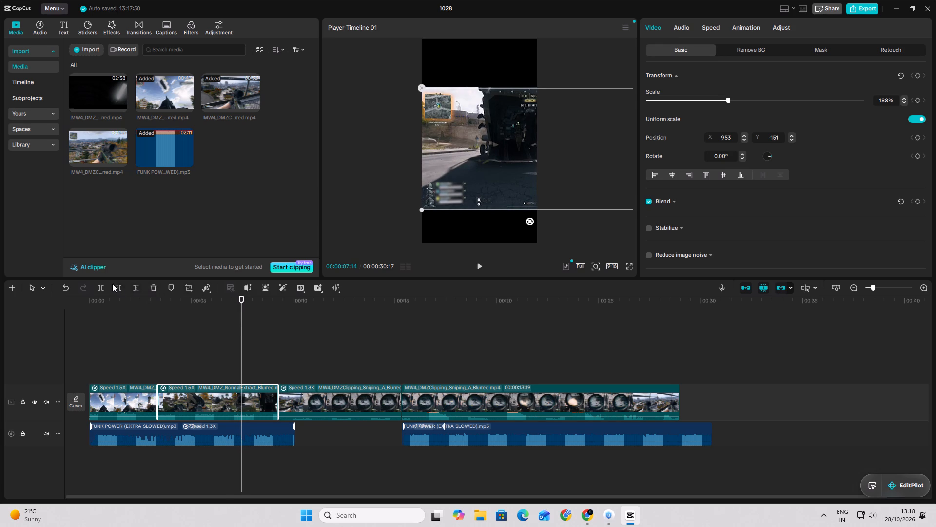
click(104, 284)
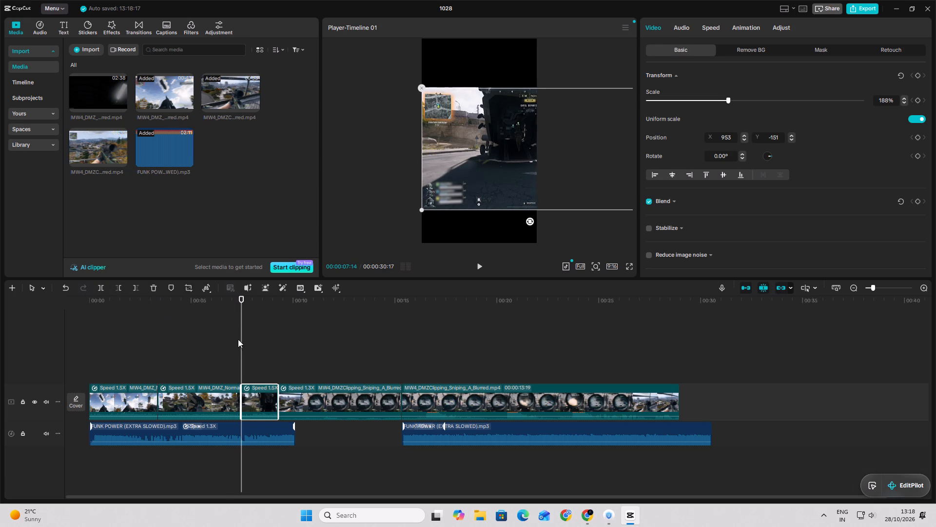
Reframe the helicopter interior part after the split to 123% scale at position X 70, Y -568.
drag(238, 340, 249, 344)
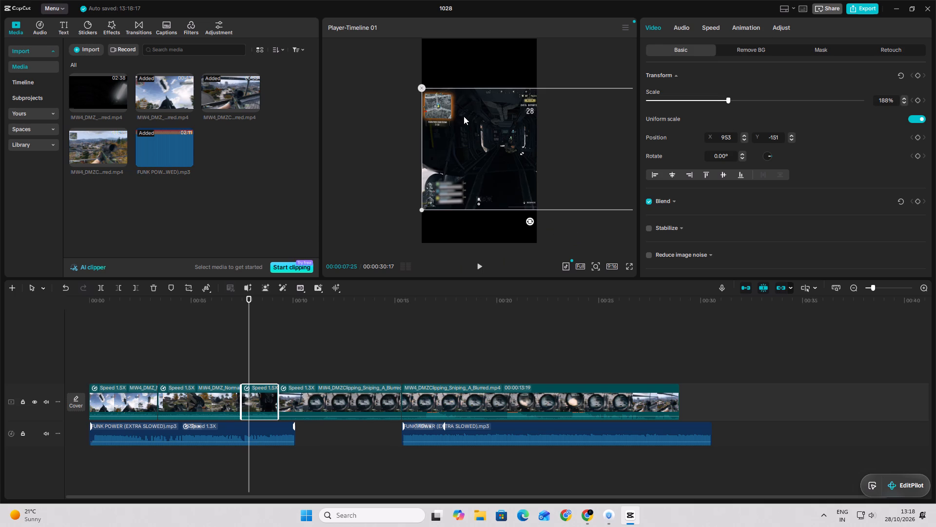
drag(565, 143, 495, 150)
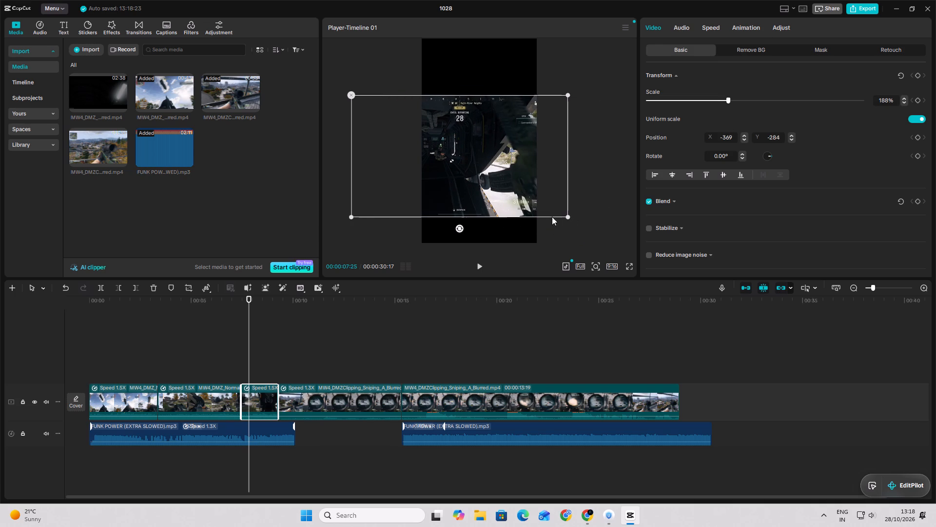
drag(571, 215, 518, 177)
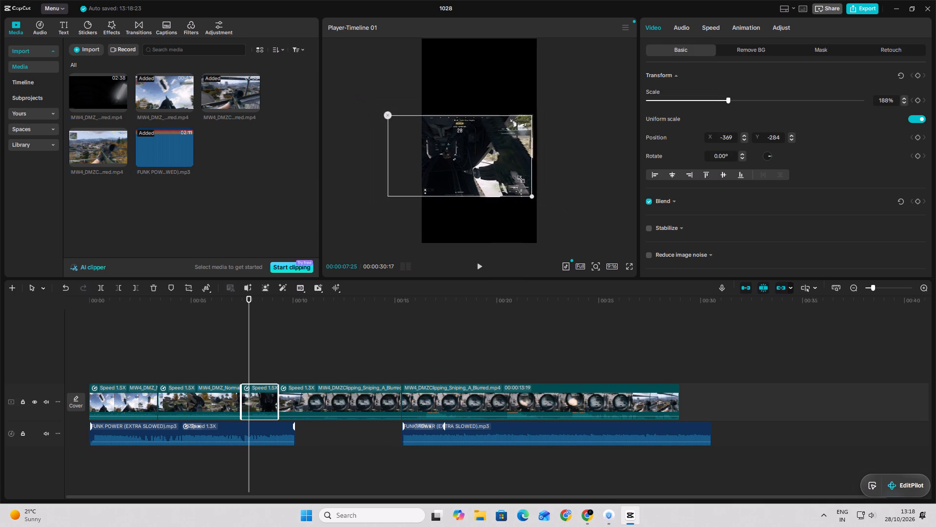
drag(518, 177, 518, 176)
drag(492, 174, 495, 182)
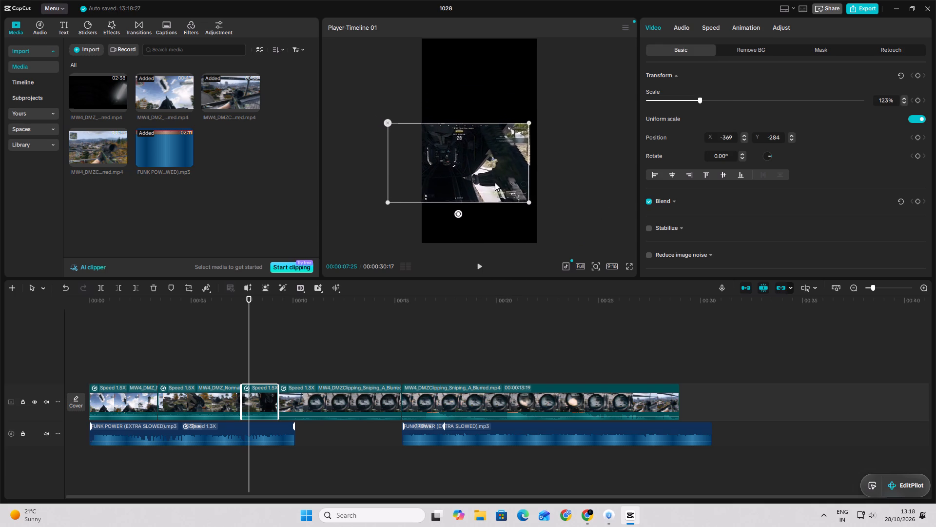
drag(495, 182, 515, 189)
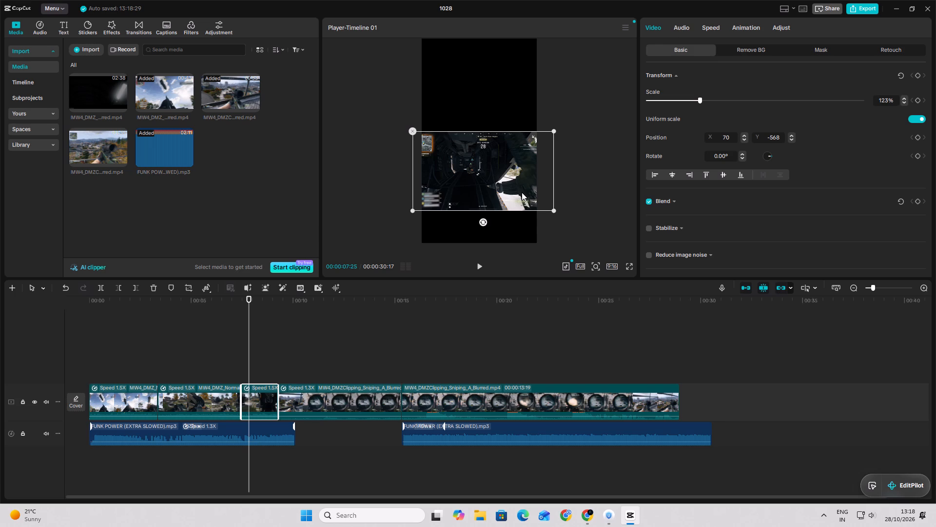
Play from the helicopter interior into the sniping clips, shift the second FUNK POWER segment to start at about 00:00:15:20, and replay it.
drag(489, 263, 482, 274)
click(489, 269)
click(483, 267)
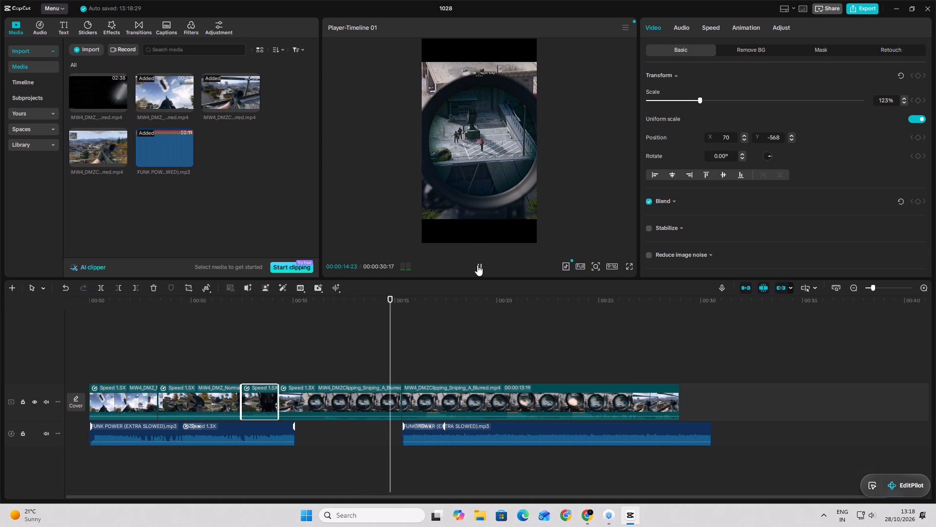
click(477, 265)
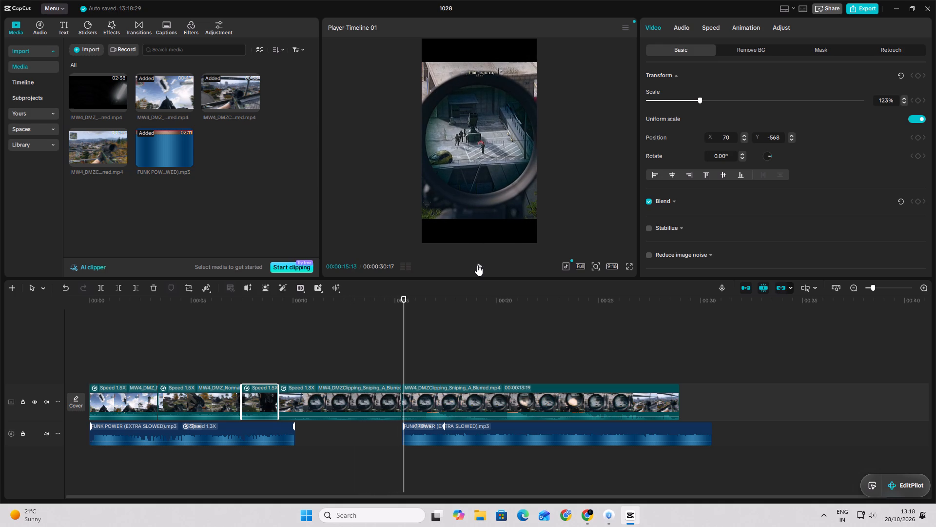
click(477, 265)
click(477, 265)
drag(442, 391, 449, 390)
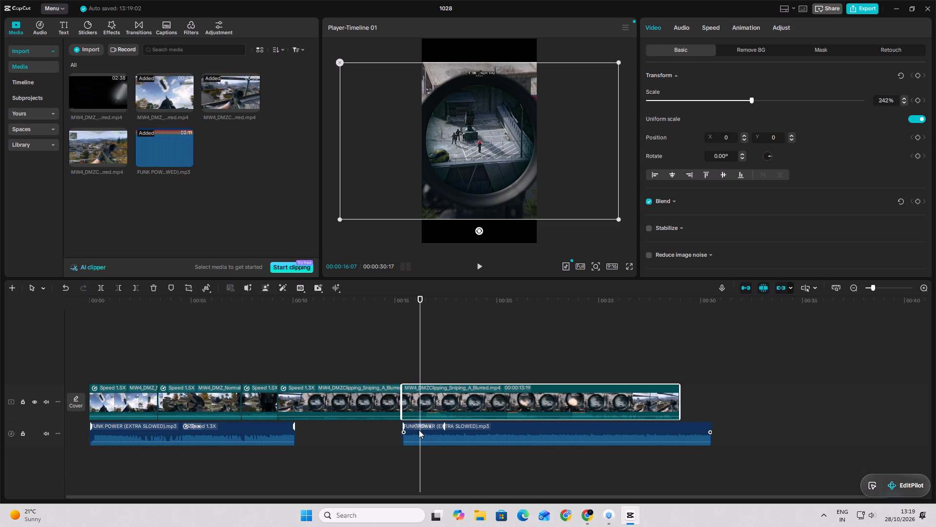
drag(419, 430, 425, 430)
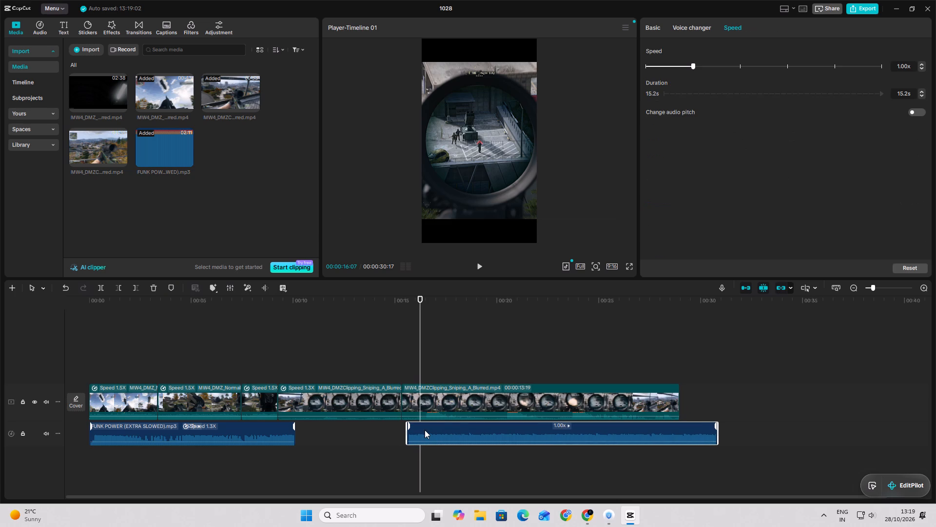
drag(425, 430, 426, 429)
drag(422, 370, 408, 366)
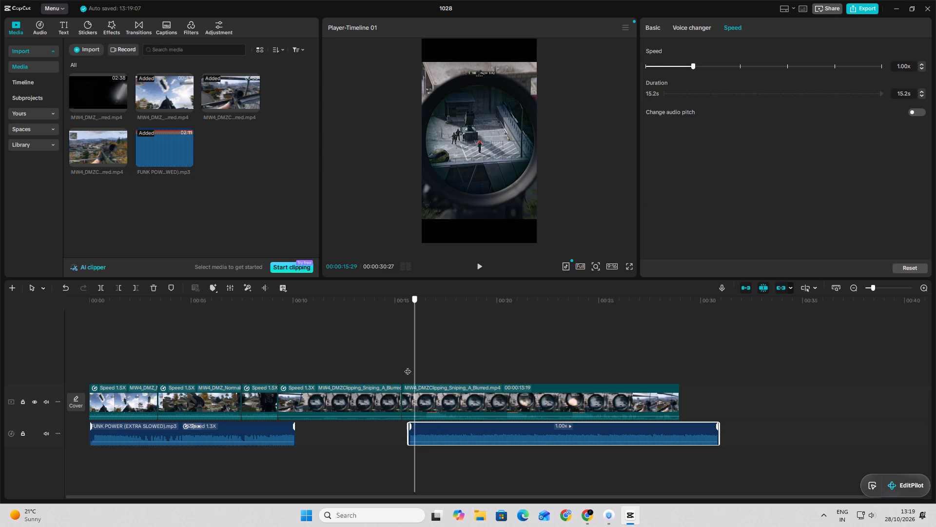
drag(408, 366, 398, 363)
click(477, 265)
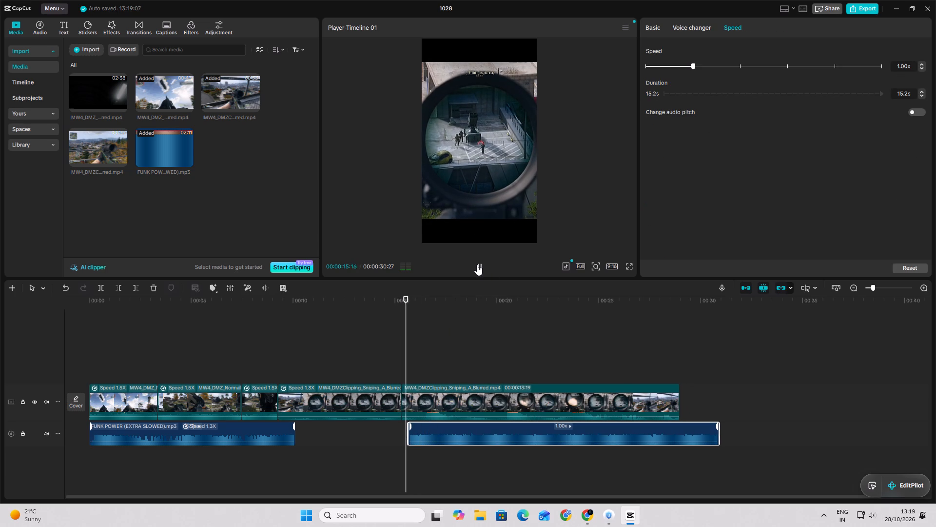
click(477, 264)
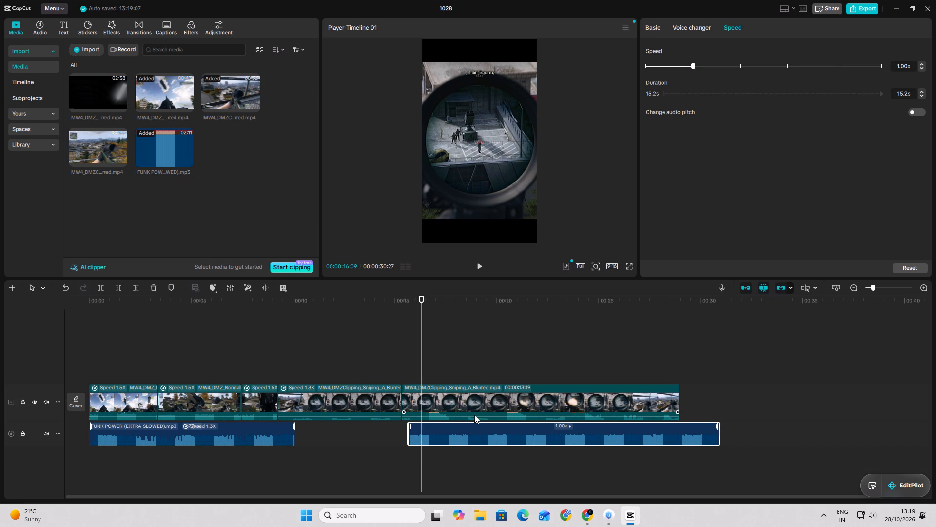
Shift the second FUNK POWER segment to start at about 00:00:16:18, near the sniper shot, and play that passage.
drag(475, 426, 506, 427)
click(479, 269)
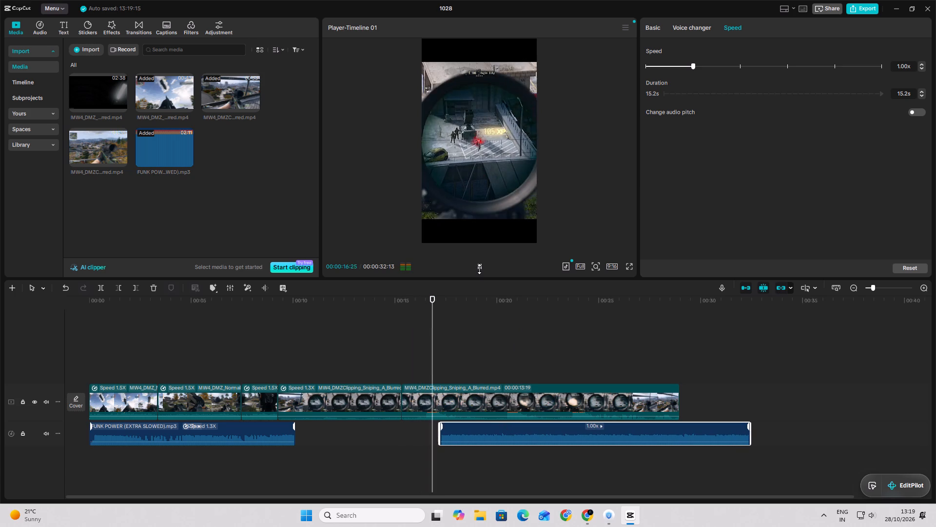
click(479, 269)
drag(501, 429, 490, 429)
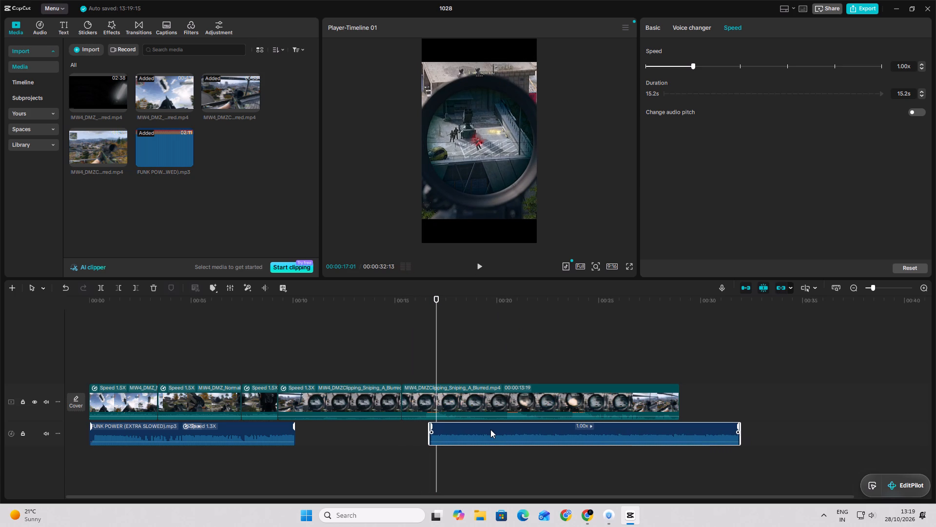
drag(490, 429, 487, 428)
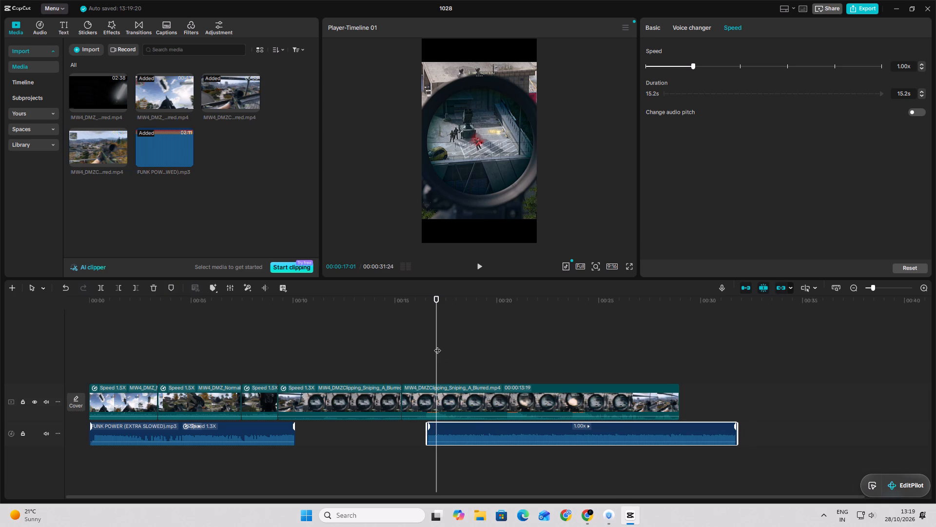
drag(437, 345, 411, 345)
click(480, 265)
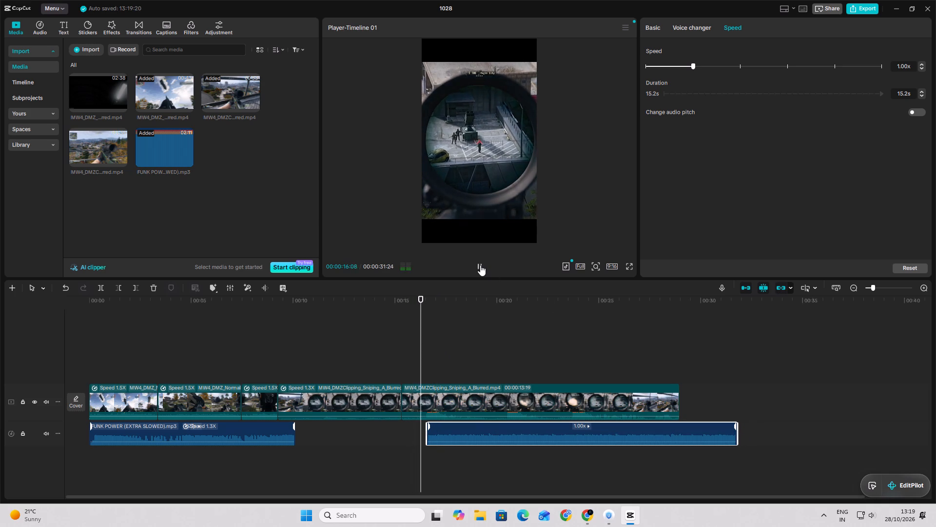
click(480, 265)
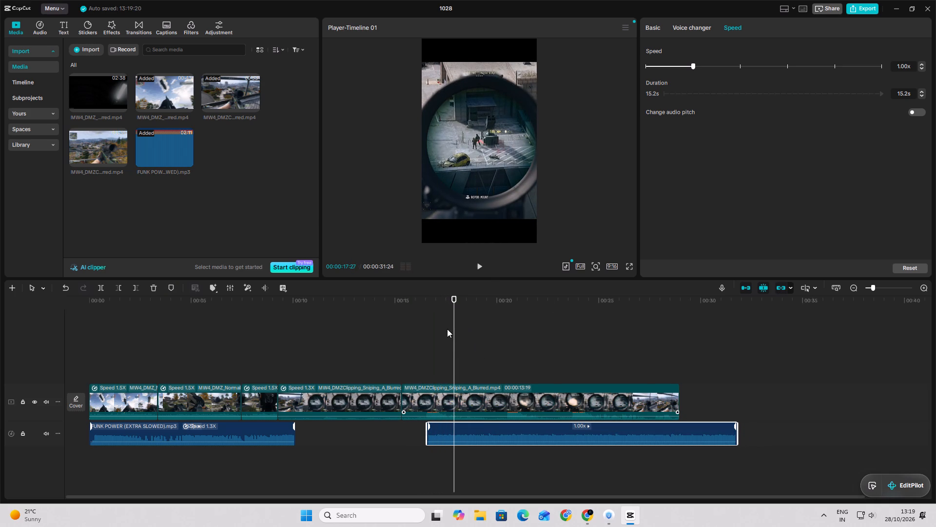
Play the first Sniping clip part before the scoped shot and set its speed to 1.50x.
click(361, 390)
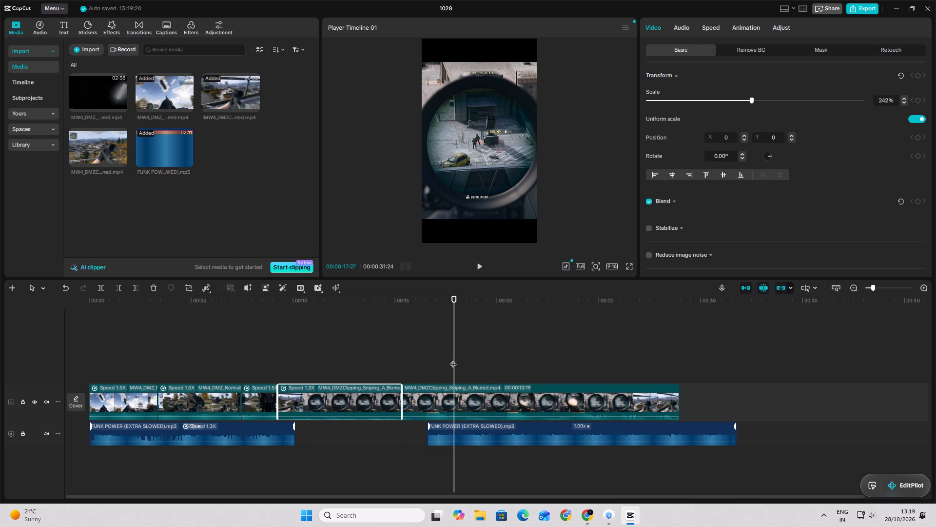
drag(454, 360, 279, 330)
click(480, 266)
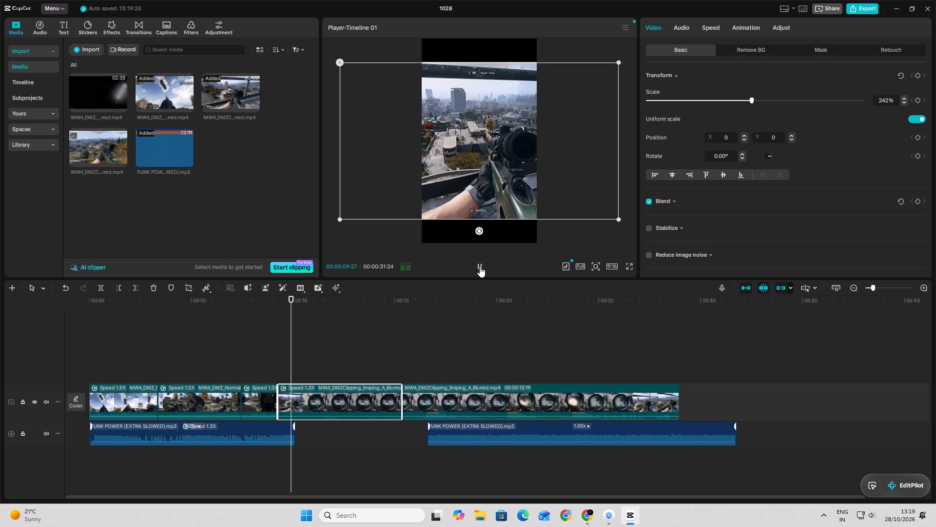
click(480, 266)
click(480, 266)
click(480, 266)
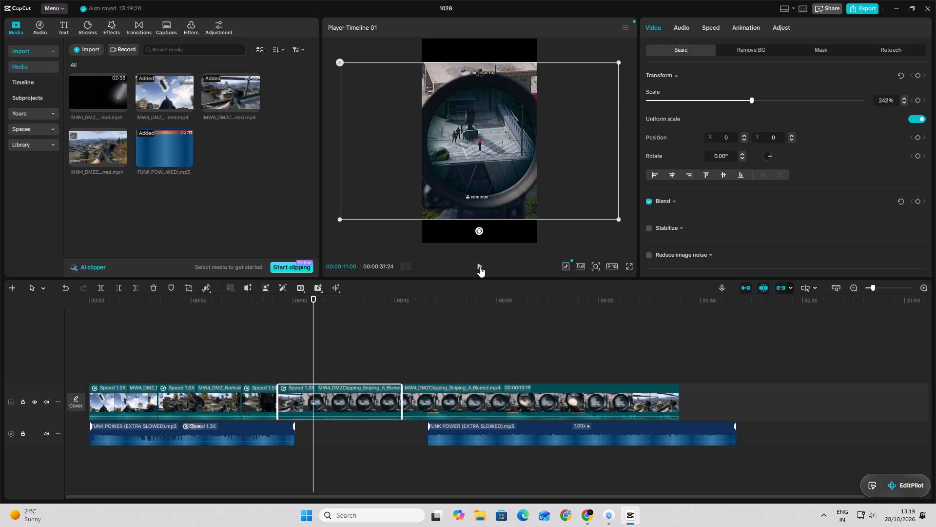
click(708, 28)
drag(706, 92, 722, 98)
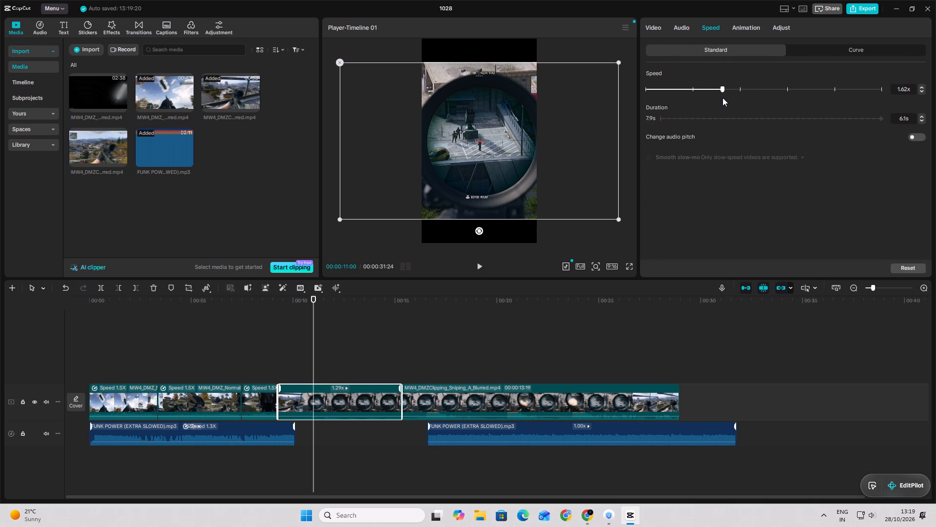
drag(722, 98, 718, 99)
drag(718, 99, 717, 99)
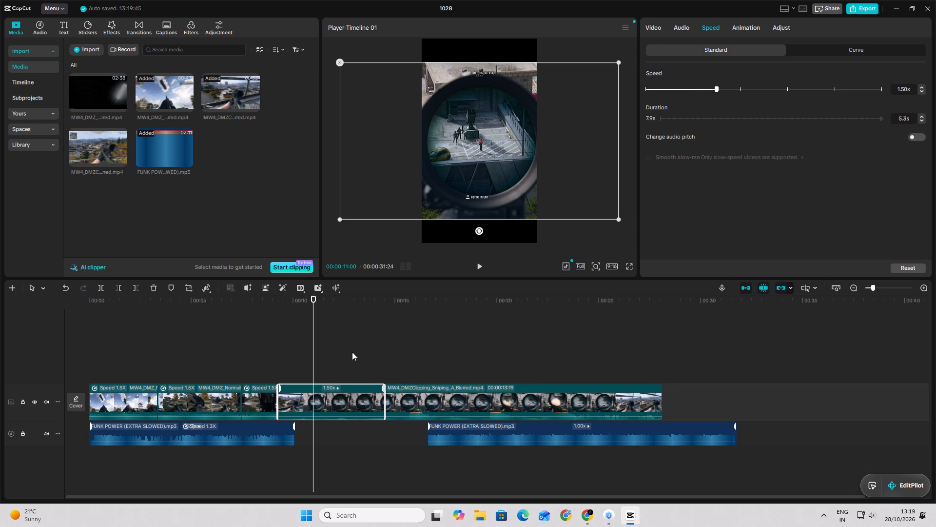
Play the video from the start, move the second FUNK POWER segment earlier to about 00:00:15:20, and replay the whole video.
drag(314, 339, 61, 315)
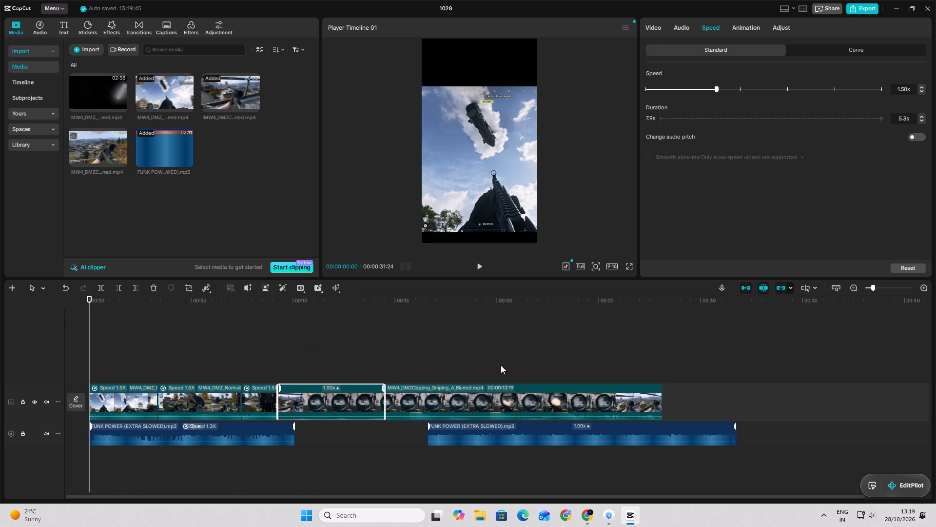
click(481, 260)
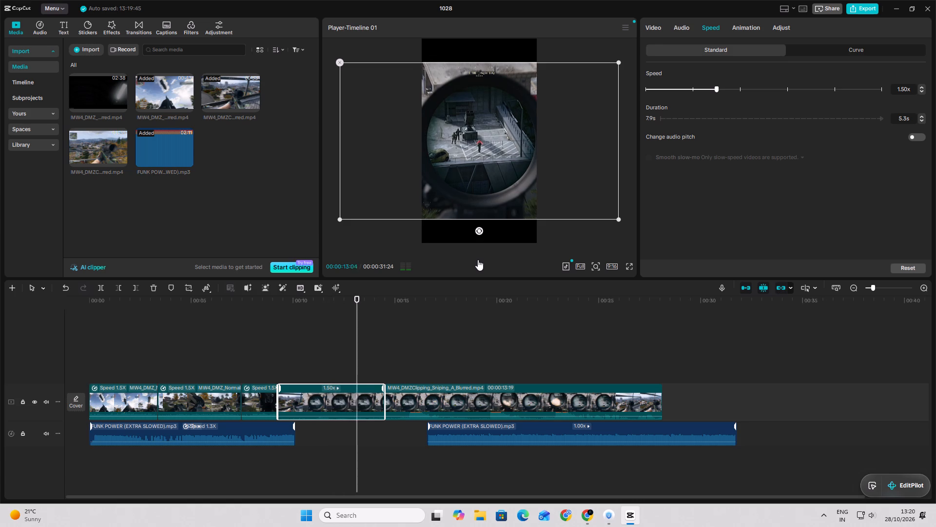
click(478, 260)
click(478, 260)
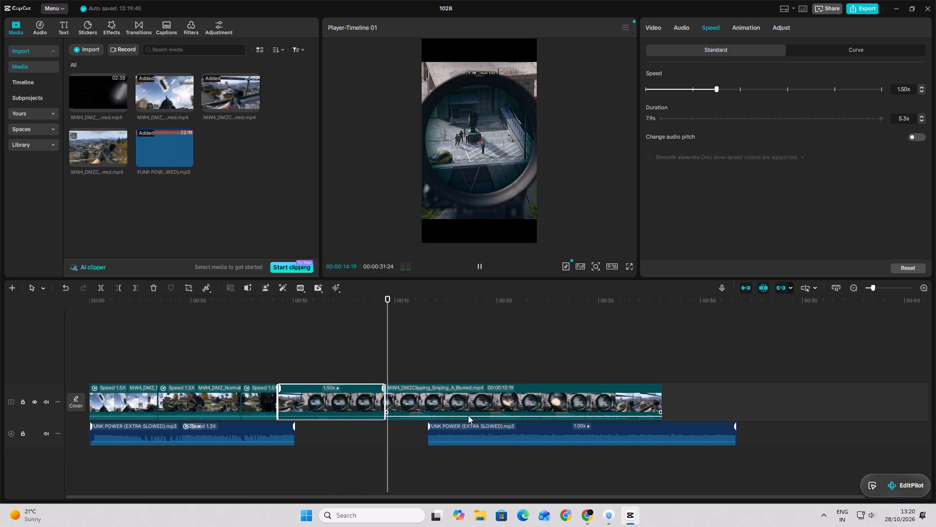
click(480, 271)
drag(469, 429, 449, 429)
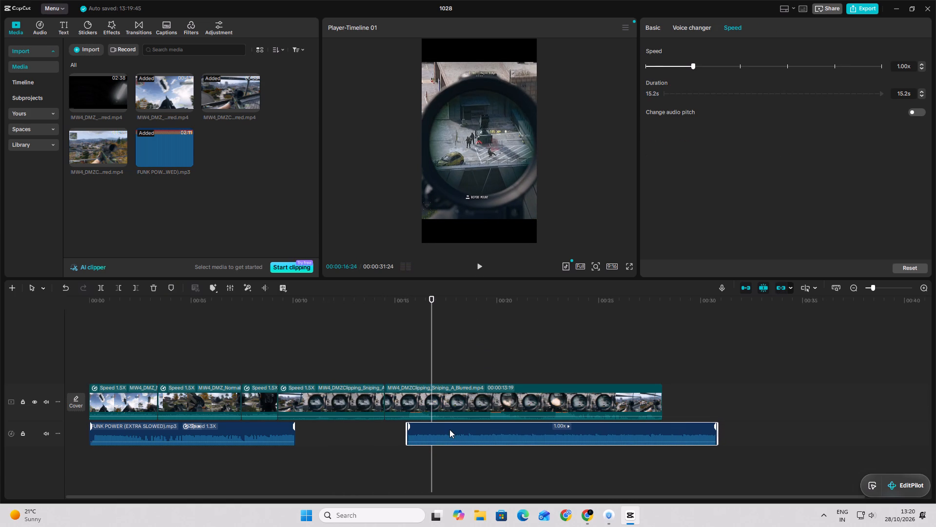
drag(449, 429, 451, 430)
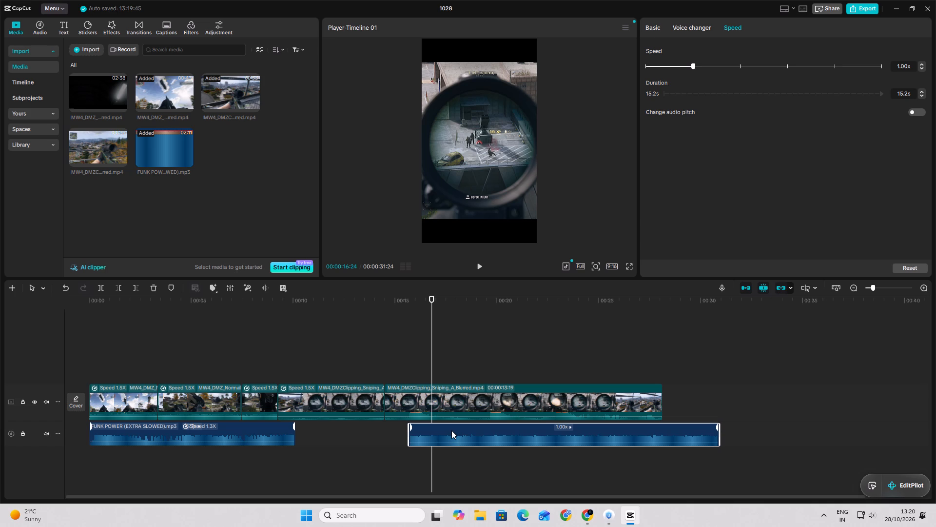
drag(431, 345, 235, 341)
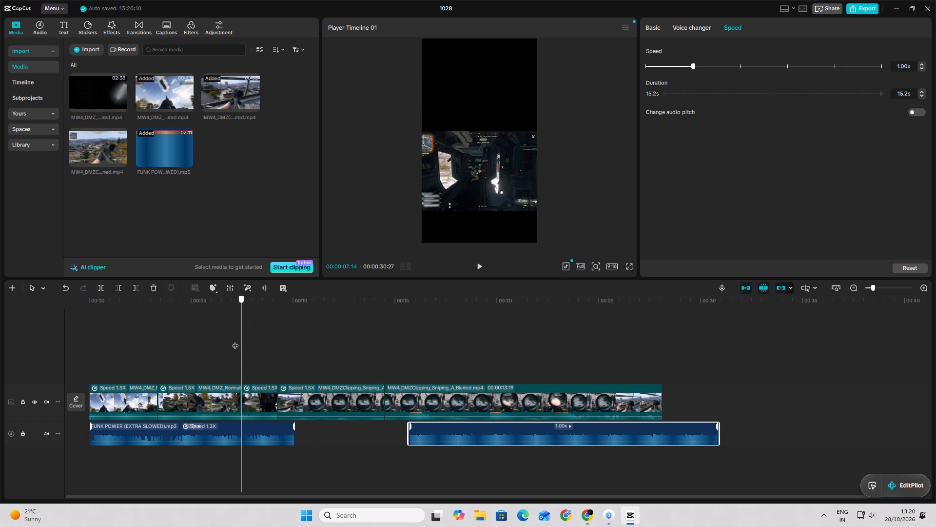
drag(235, 341, 47, 322)
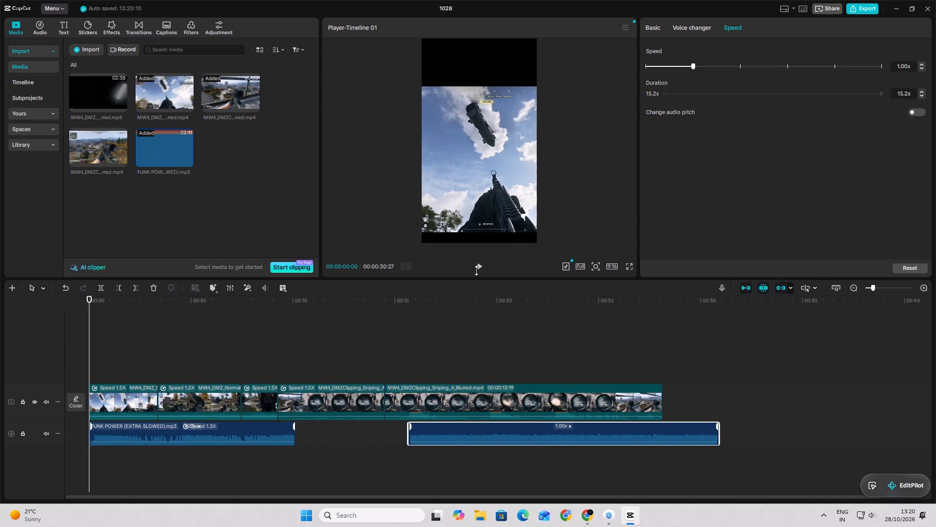
click(476, 270)
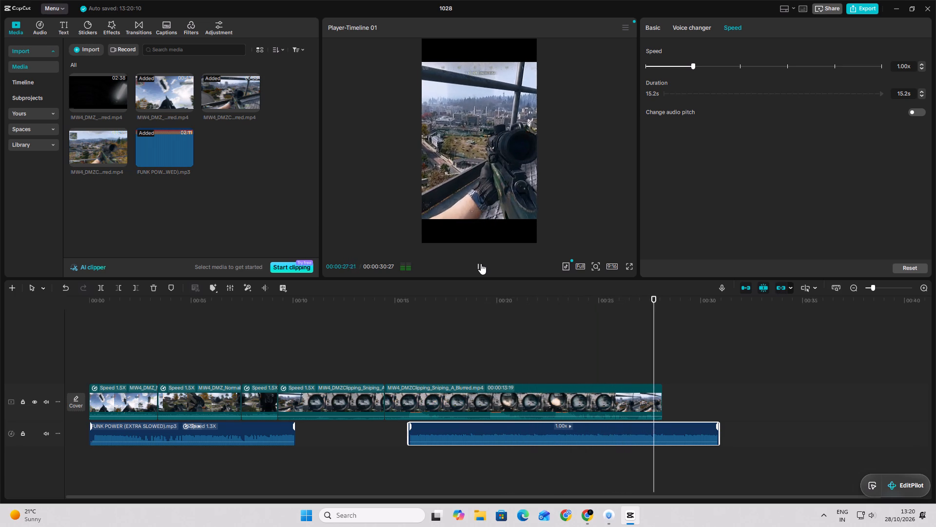
click(481, 263)
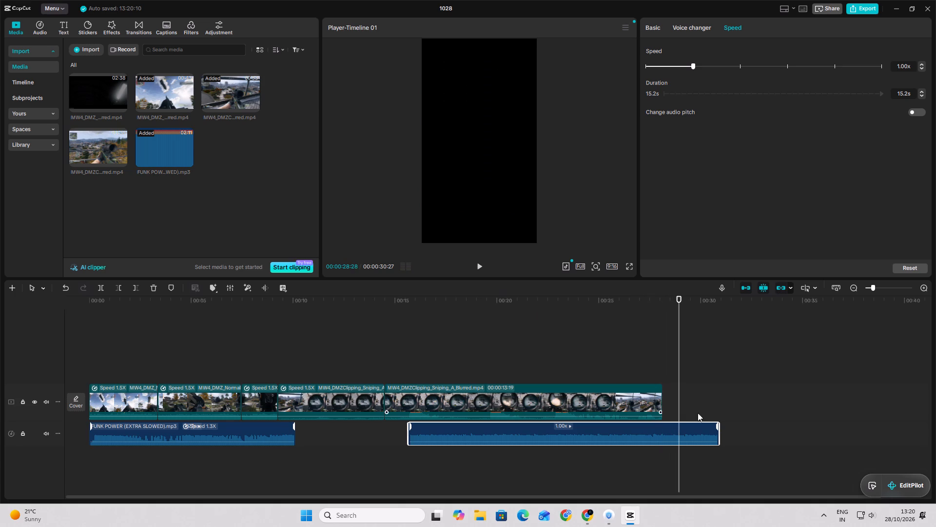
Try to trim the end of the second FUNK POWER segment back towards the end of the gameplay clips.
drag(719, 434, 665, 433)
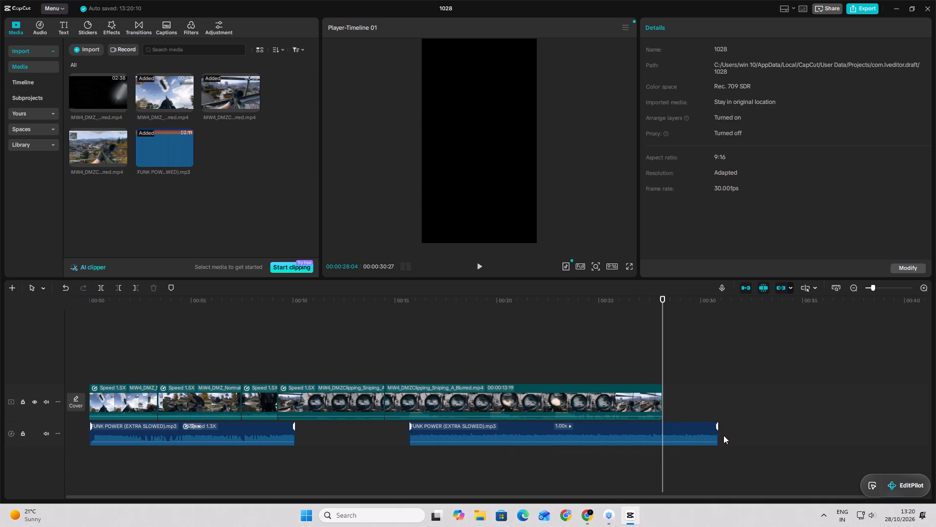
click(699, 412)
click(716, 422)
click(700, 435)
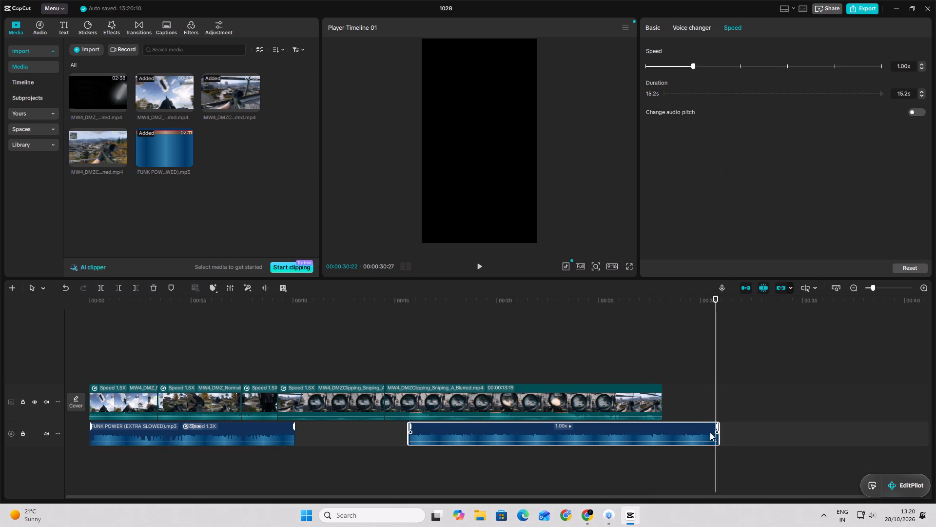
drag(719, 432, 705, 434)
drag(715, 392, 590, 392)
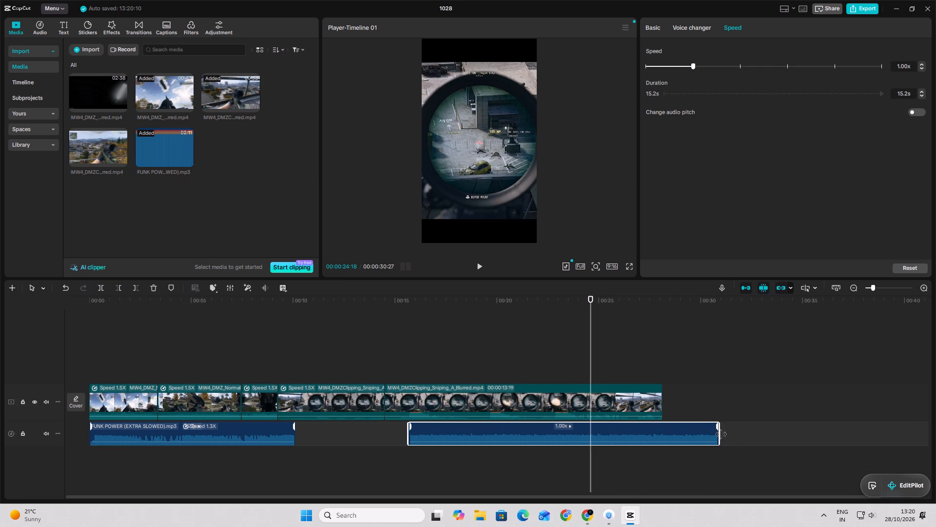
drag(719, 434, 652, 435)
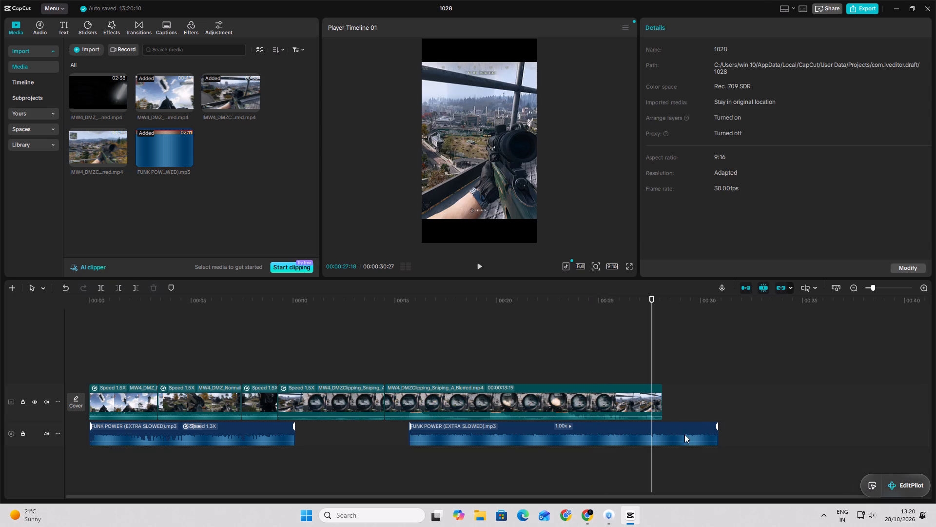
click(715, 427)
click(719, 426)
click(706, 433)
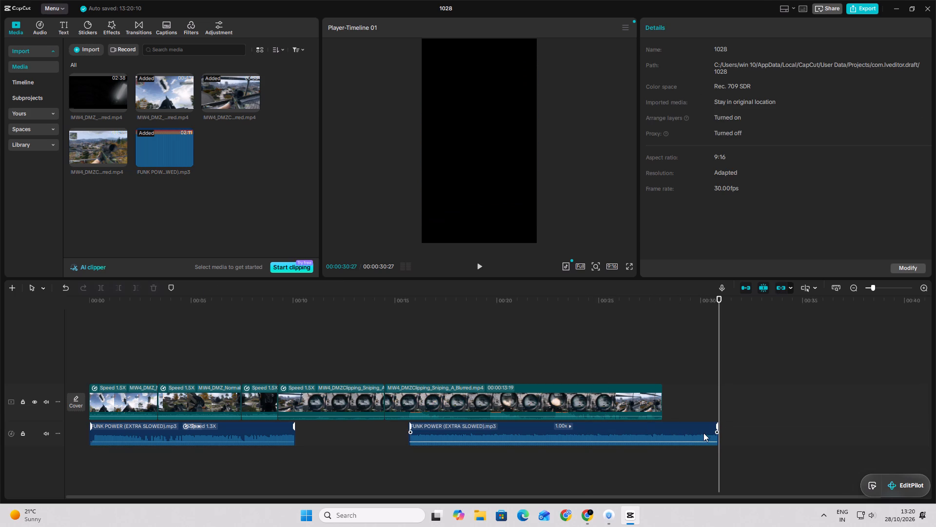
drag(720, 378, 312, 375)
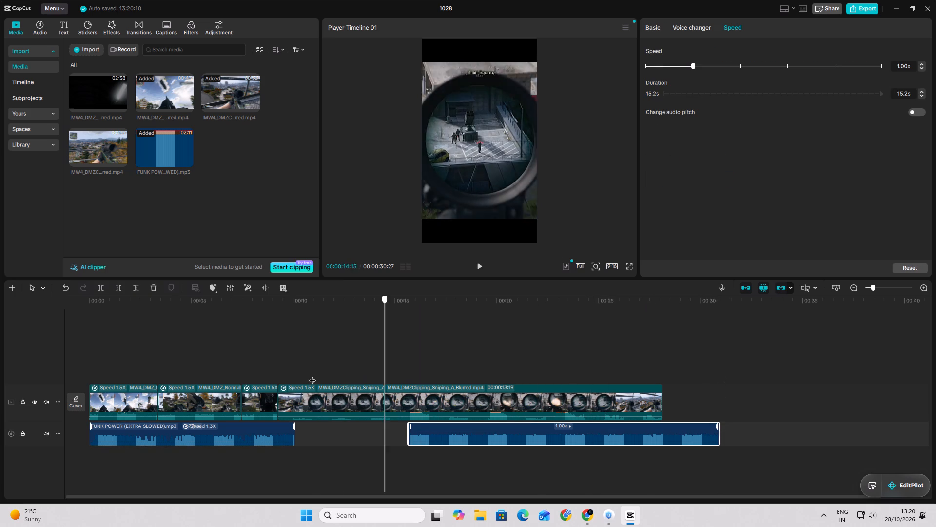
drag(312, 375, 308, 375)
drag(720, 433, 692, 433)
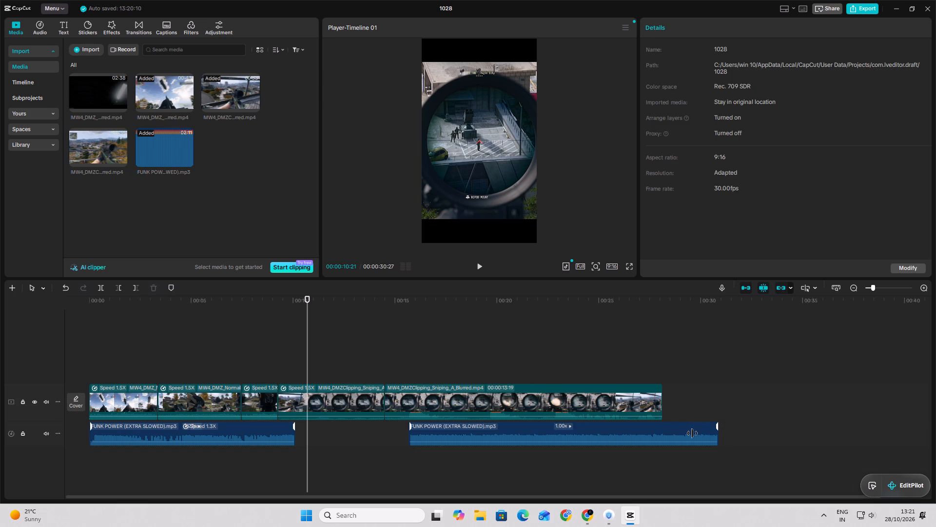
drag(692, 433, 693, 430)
Trim the second FUNK POWER segment's end to the end of the last Sniping clip at 00:00:28:04.
click(701, 429)
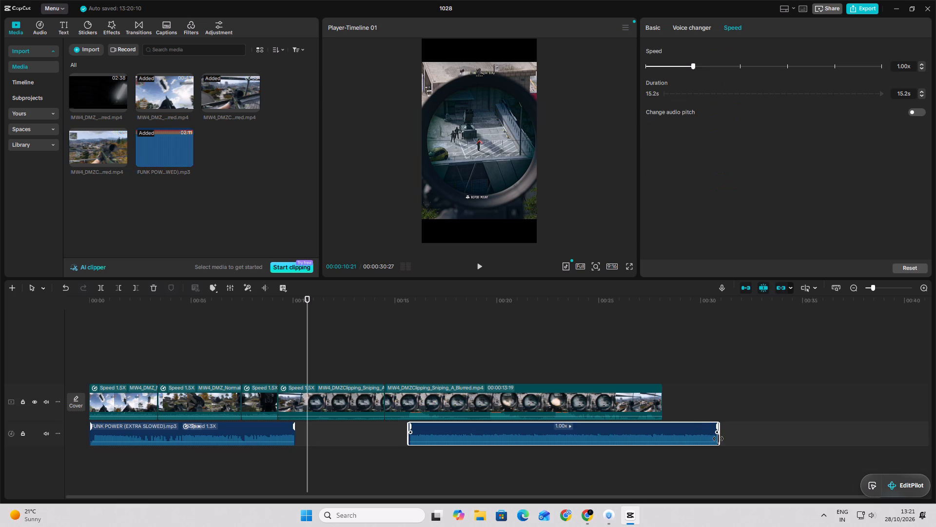
drag(720, 443, 672, 439)
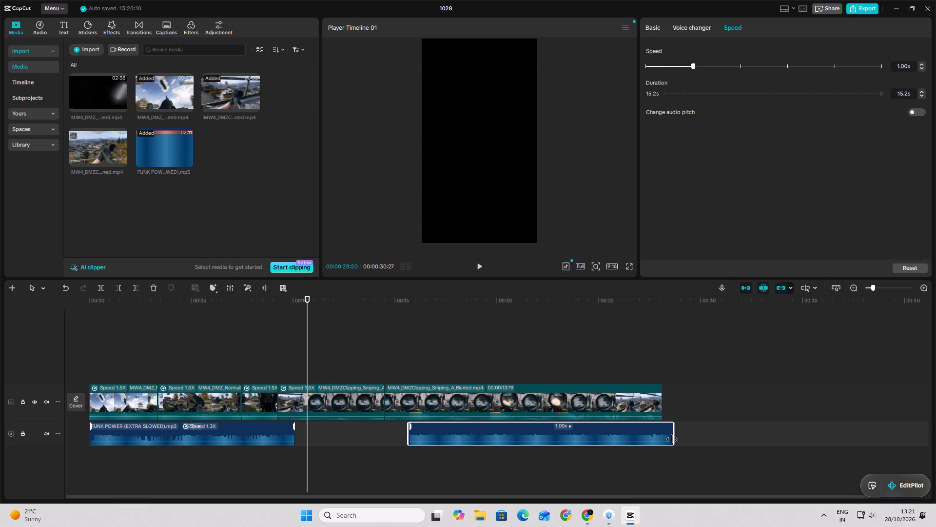
drag(672, 439, 660, 436)
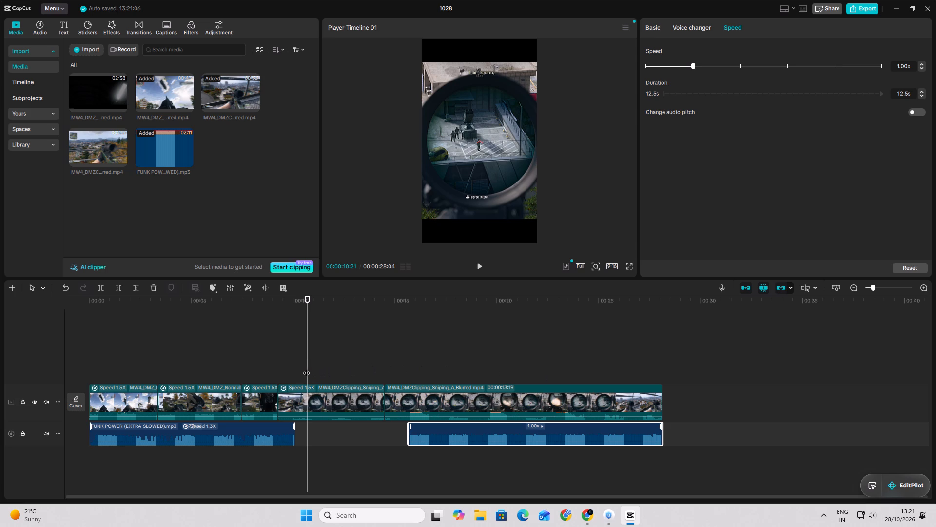
Play the video from 00:00 to review the music against the gameplay clips.
drag(306, 368, 62, 372)
click(480, 271)
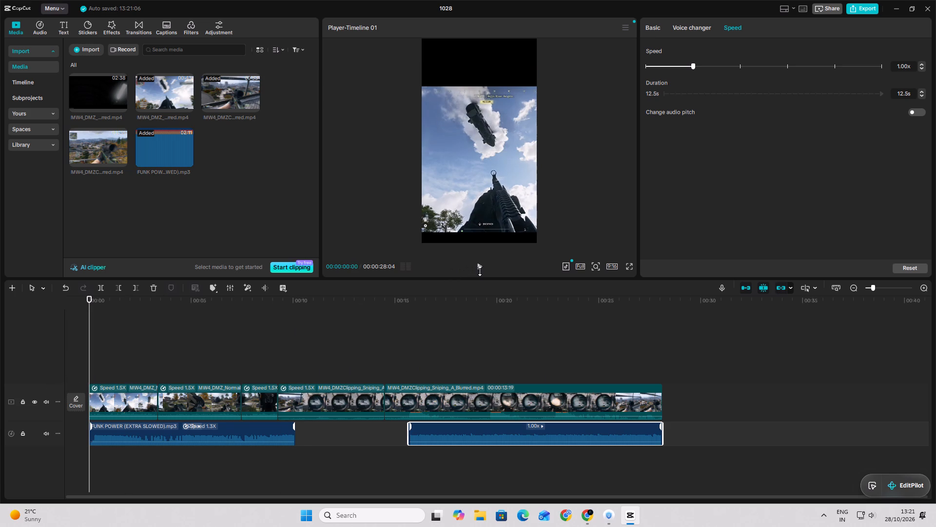
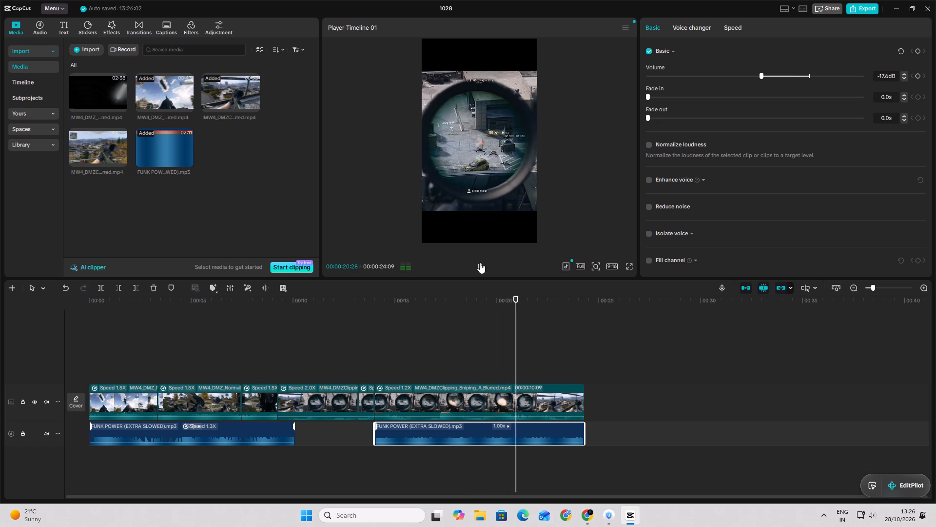
Stop the playback and scrub back to the Sniping footage at about 00:00:11:07.
click(480, 263)
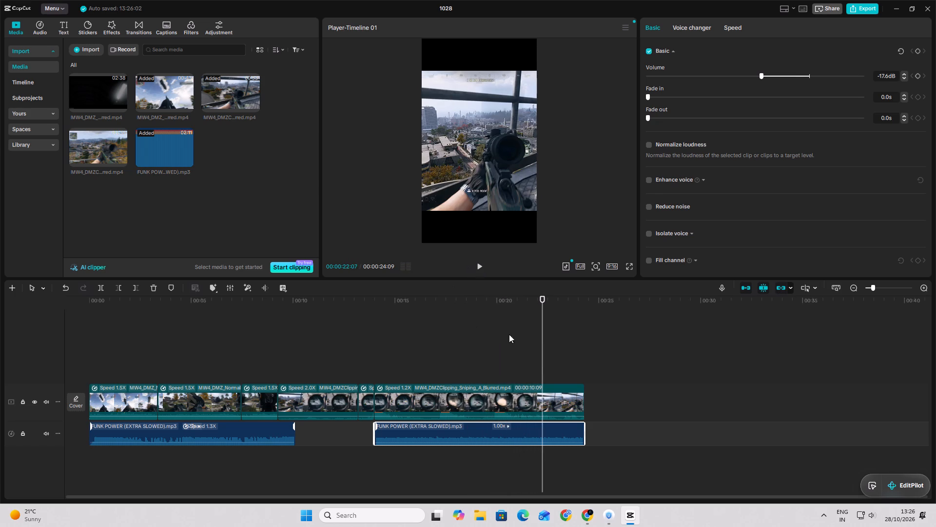
drag(542, 356, 314, 355)
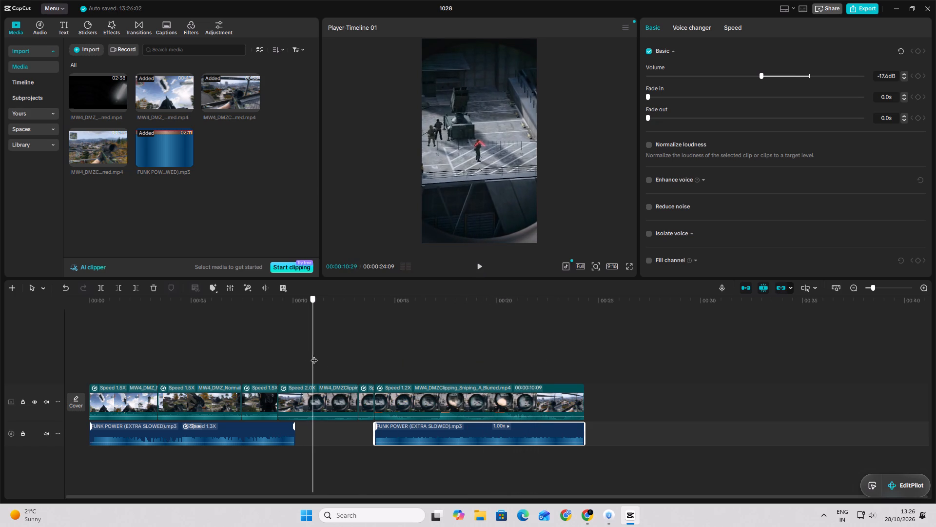
drag(314, 355, 318, 357)
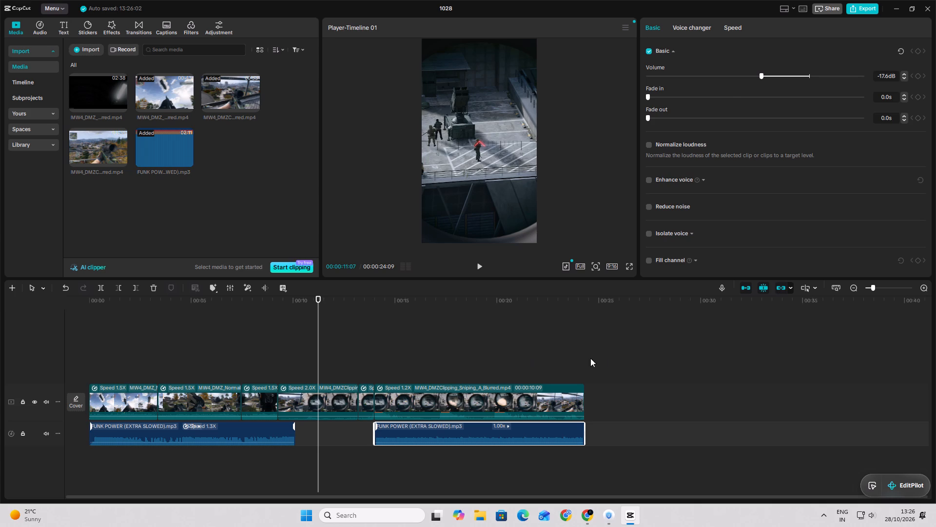
Select all gameplay clips on the main track and generate captions for them with the favourited yellow-and-white caption template.
click(609, 359)
drag(645, 413, 299, 400)
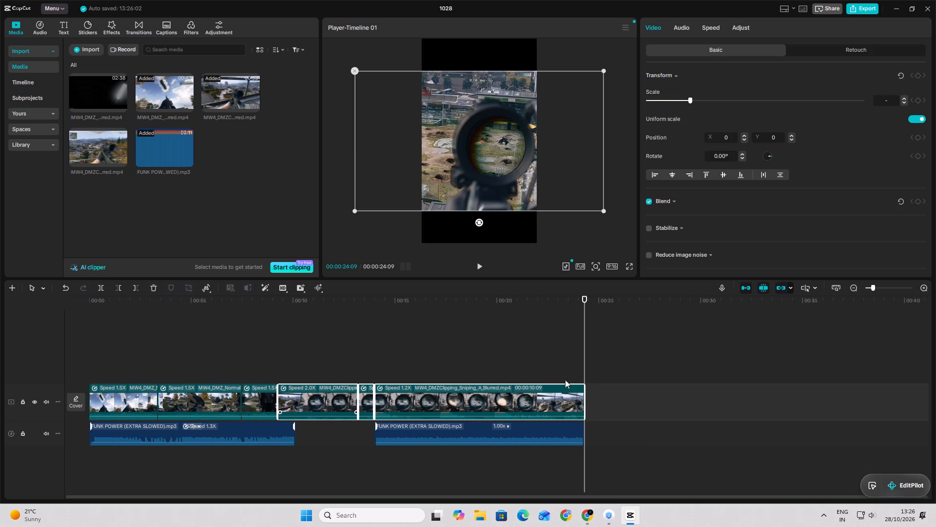
click(664, 360)
drag(607, 406, 129, 399)
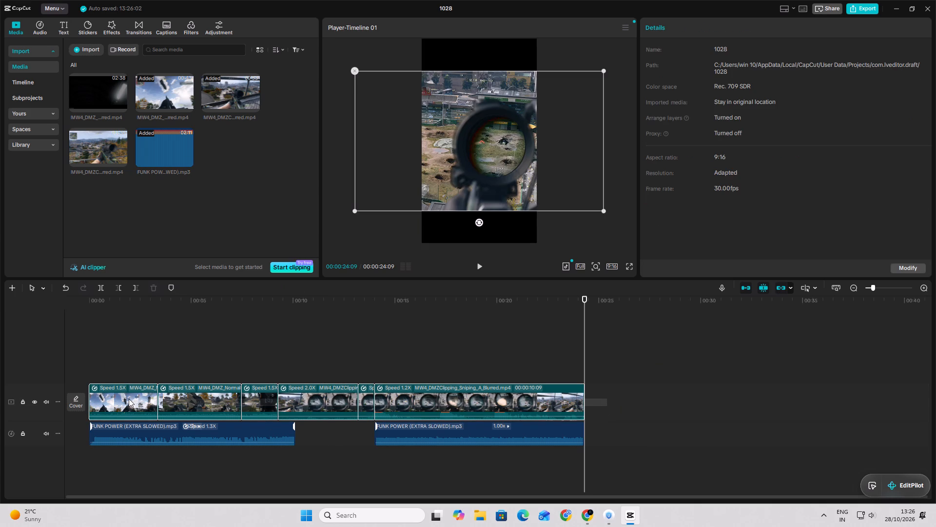
drag(129, 399, 128, 399)
click(163, 20)
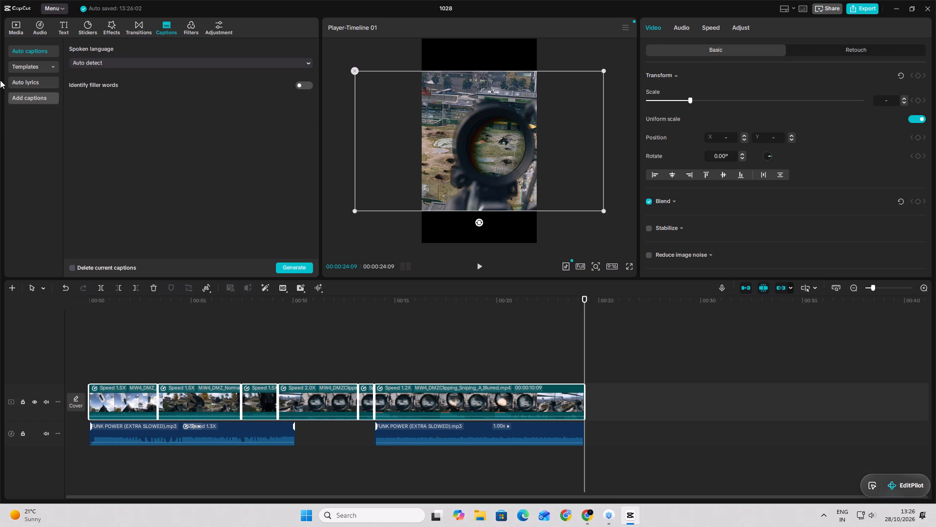
click(52, 63)
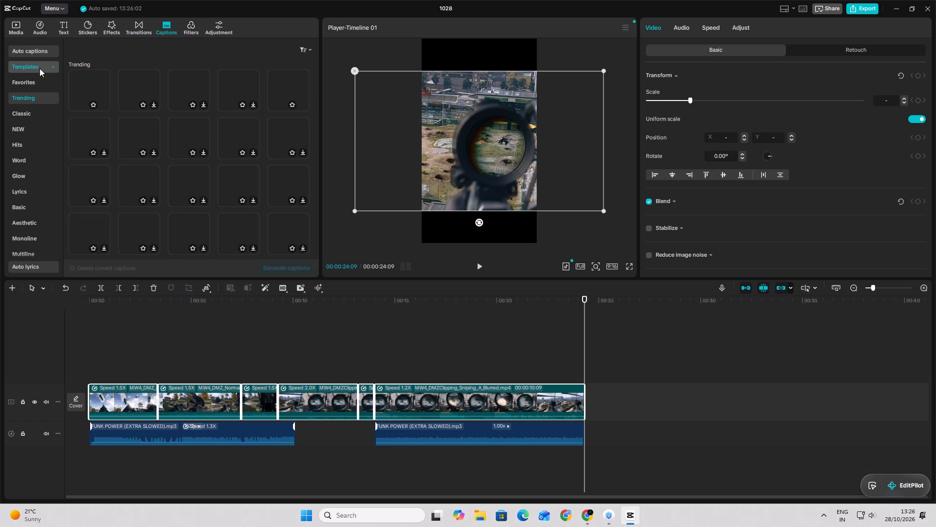
click(25, 79)
click(86, 83)
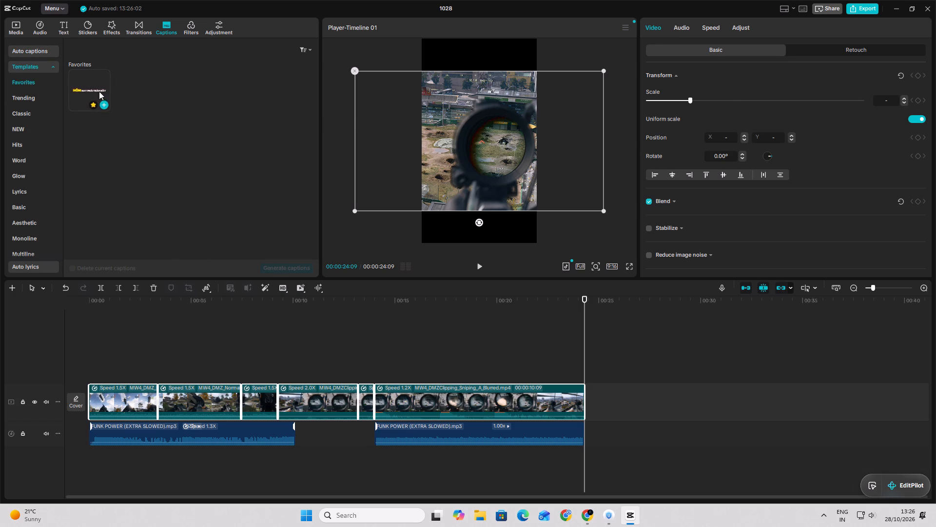
click(271, 267)
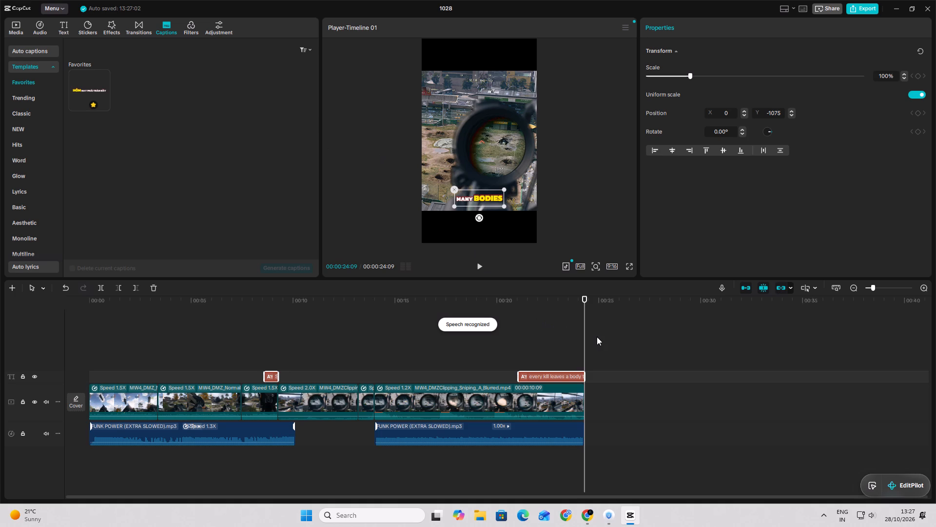
Play the video from the first caption at about 00:00:08:18 to review the generated captions.
drag(582, 340, 255, 362)
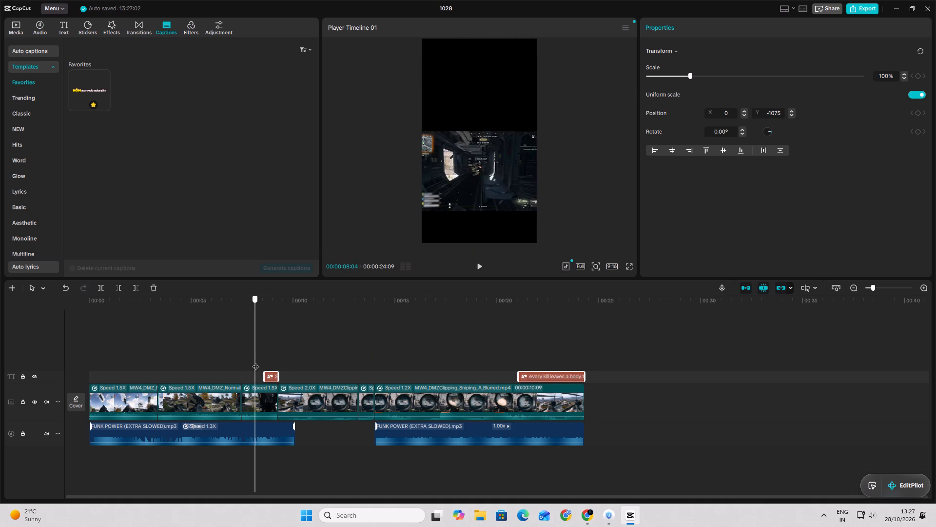
drag(255, 362, 267, 366)
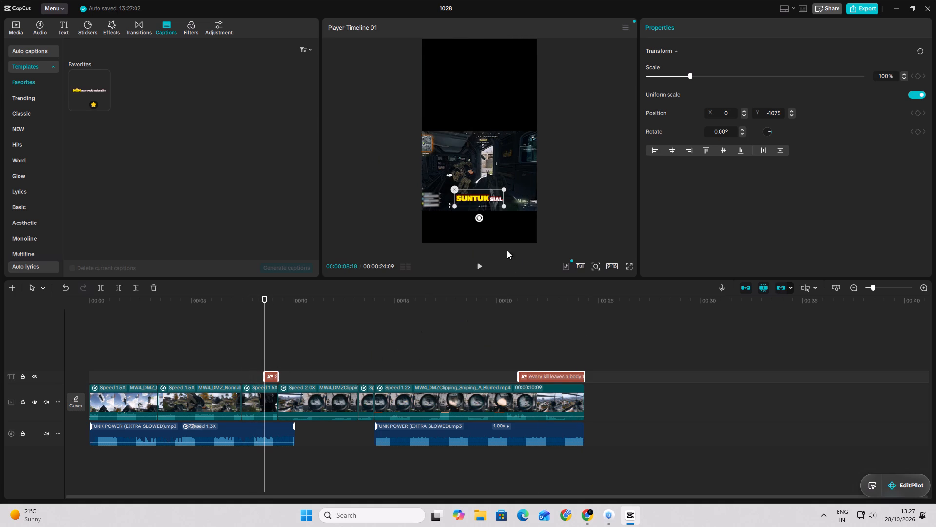
click(477, 268)
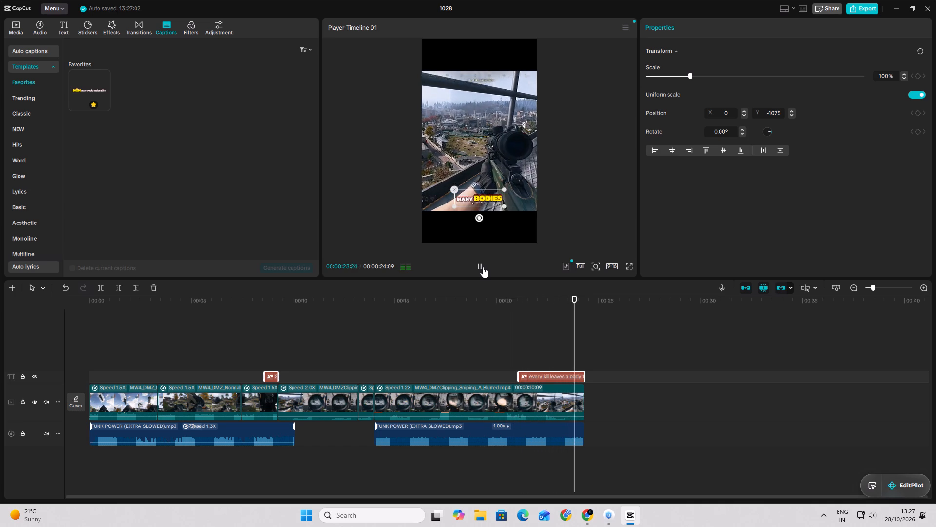
click(483, 267)
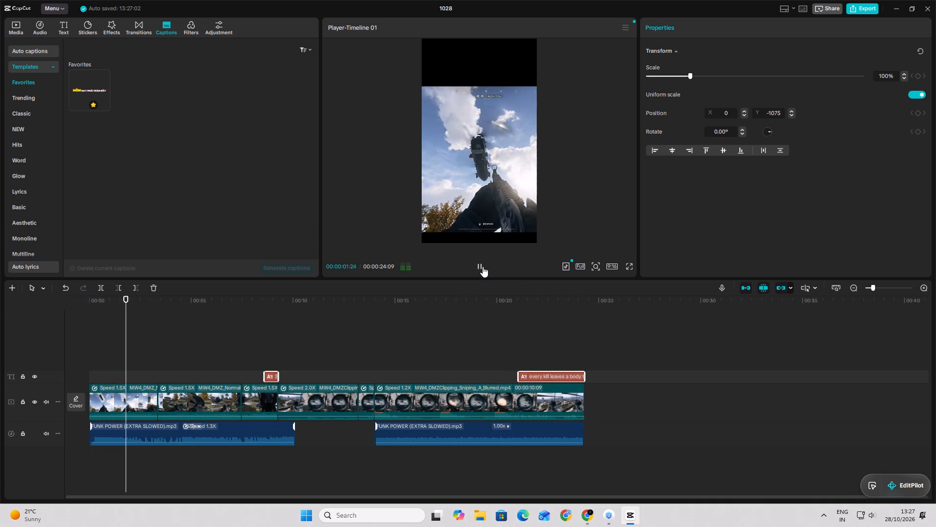
click(483, 266)
Add a default text on its own track above the captions, running from 00:00 to about 00:00:24:14.
click(65, 24)
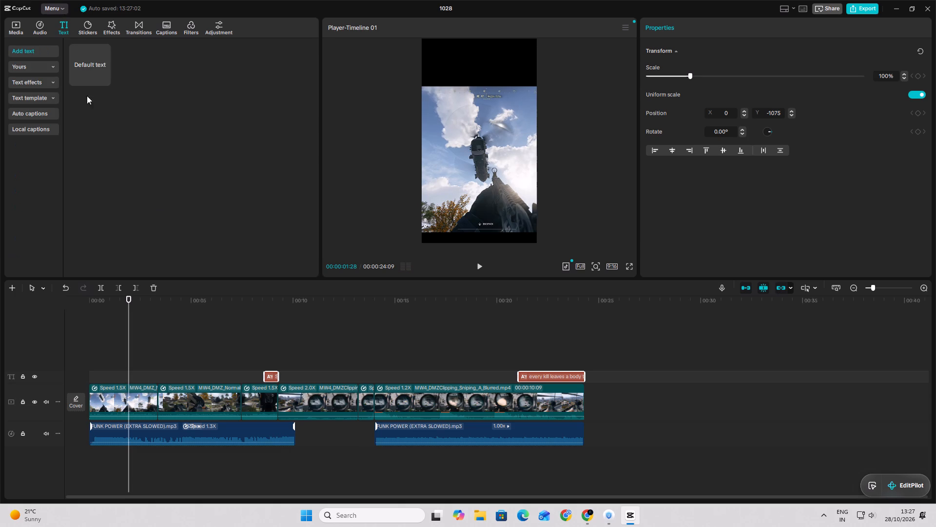
click(92, 62)
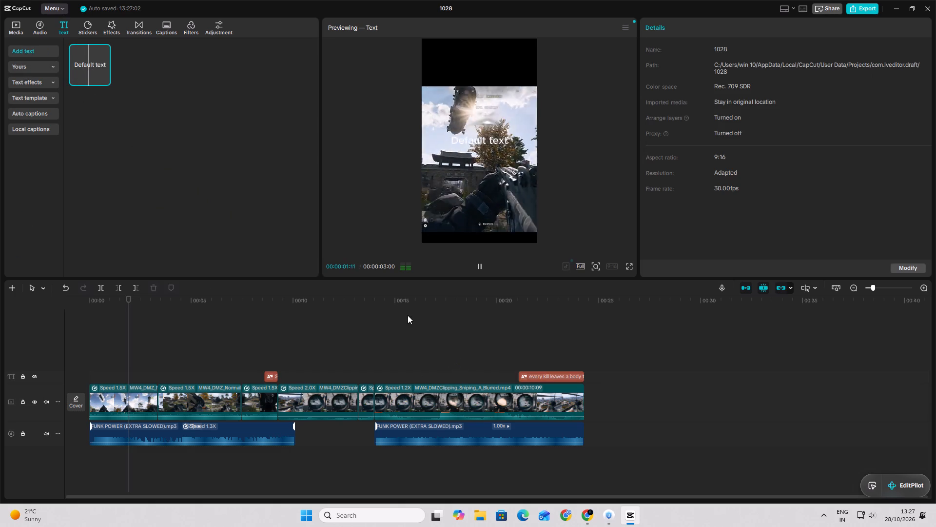
click(104, 79)
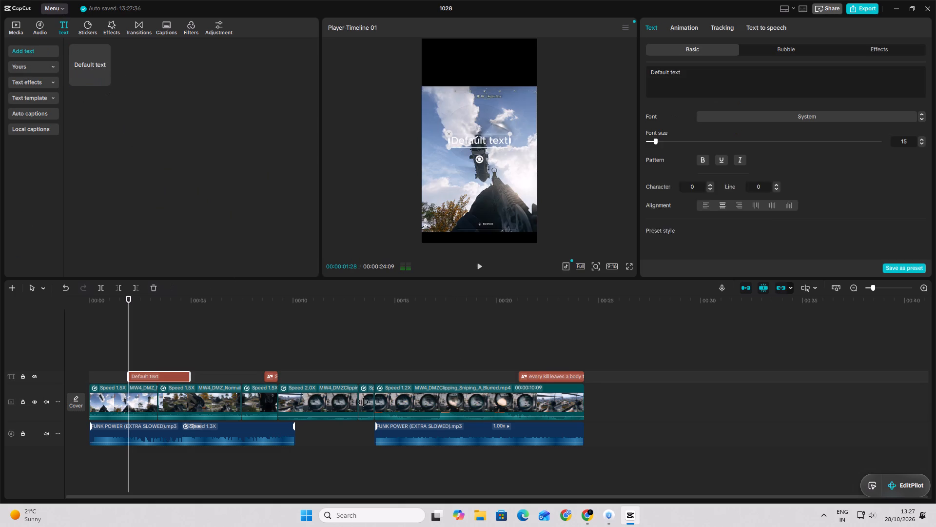
drag(170, 381, 136, 358)
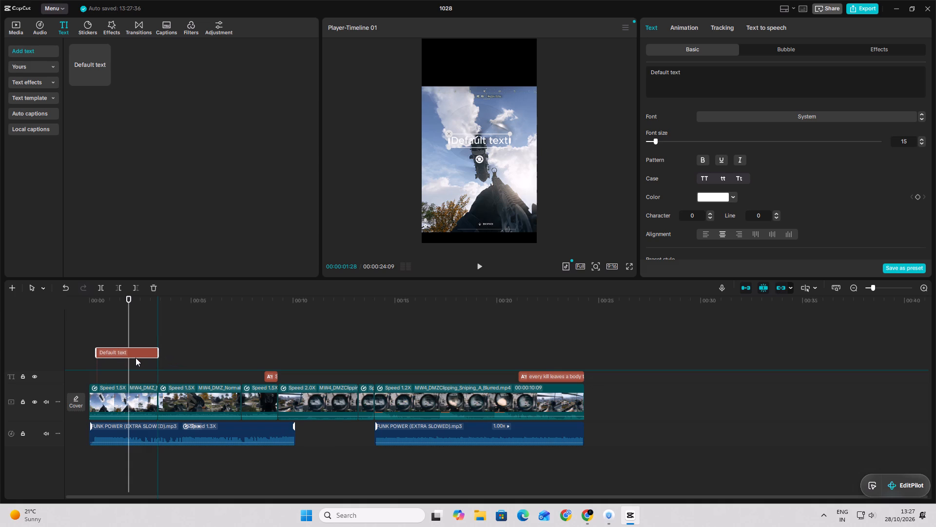
drag(136, 358, 131, 358)
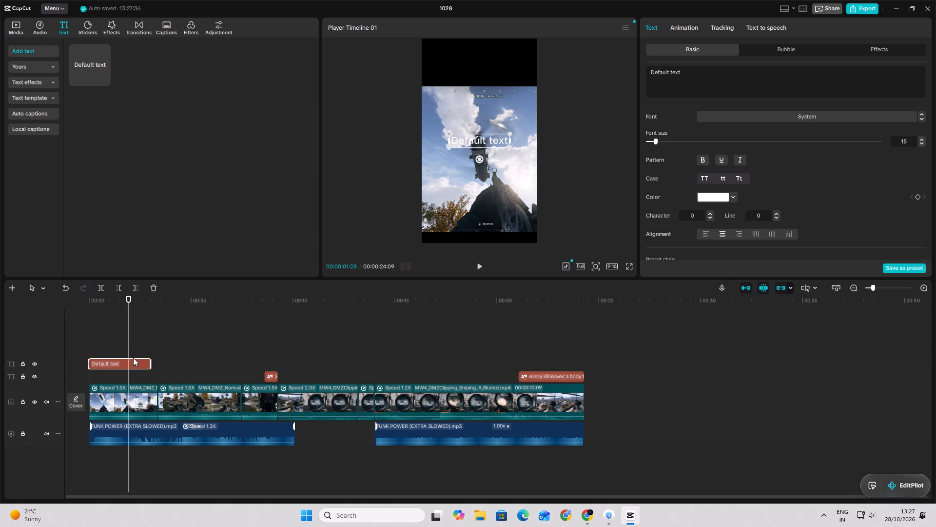
drag(152, 363, 573, 361)
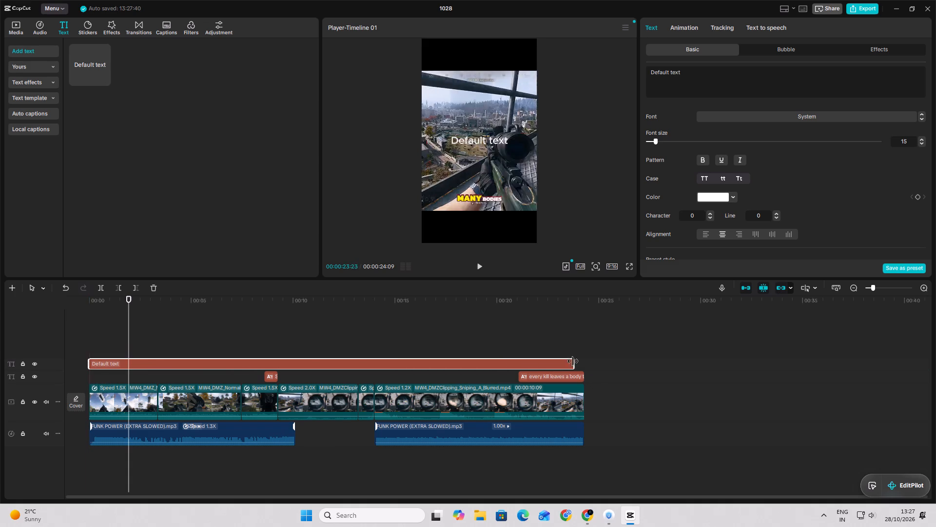
drag(573, 361, 587, 363)
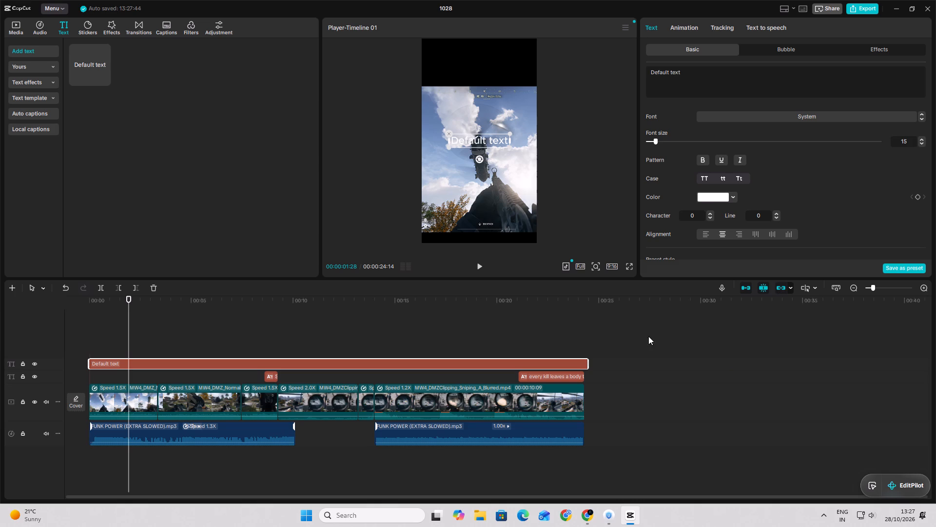
Move the default text up into the black area just above the gameplay picture.
drag(480, 140, 476, 75)
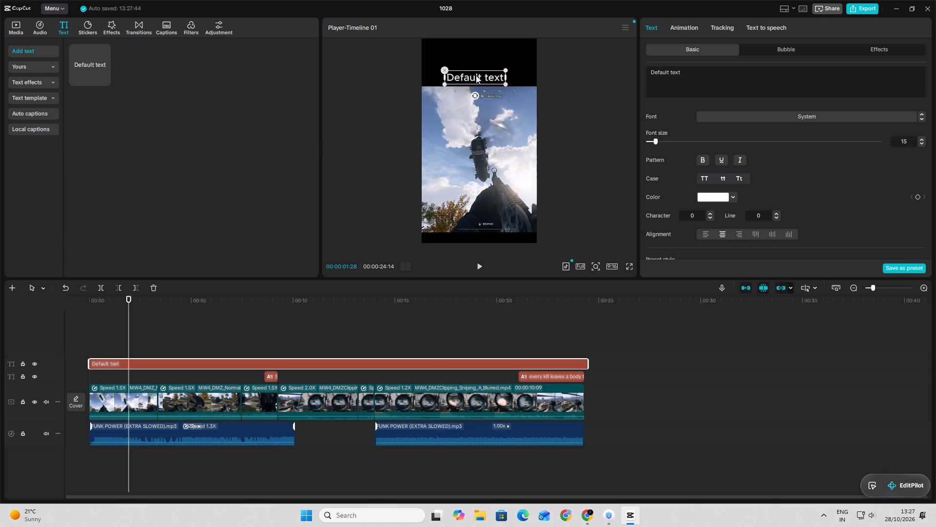
drag(476, 75, 476, 77)
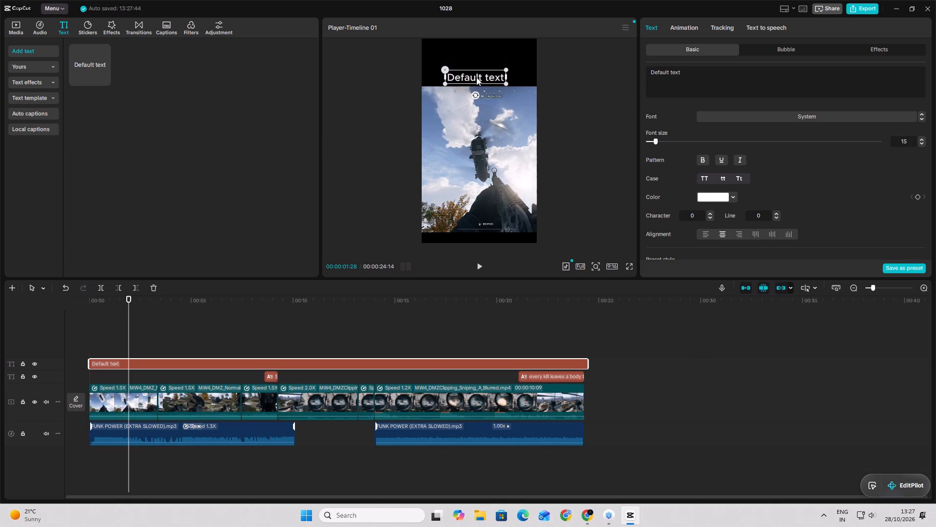
drag(476, 77, 476, 79)
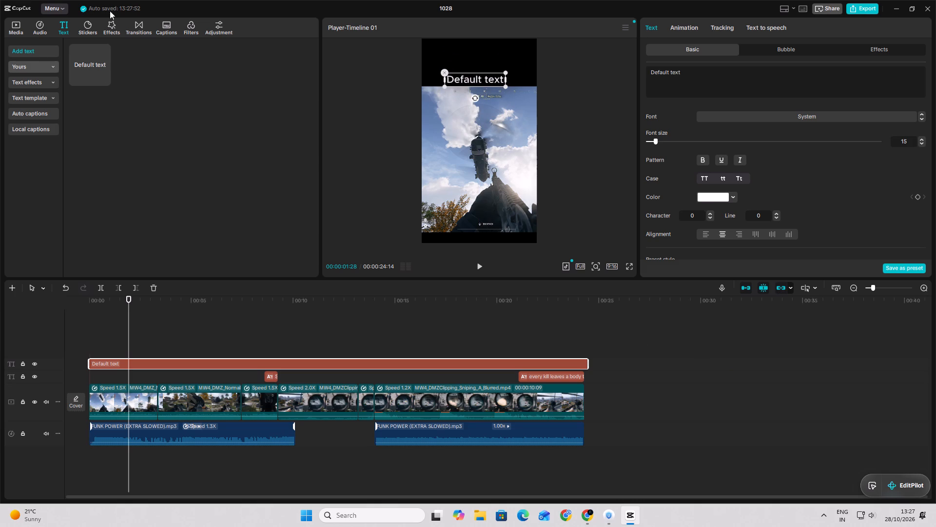
Import the Call of Duty DMZ and Instagram logo images from the Screenshots folder and add them from 00:00 on a track above the text.
click(21, 31)
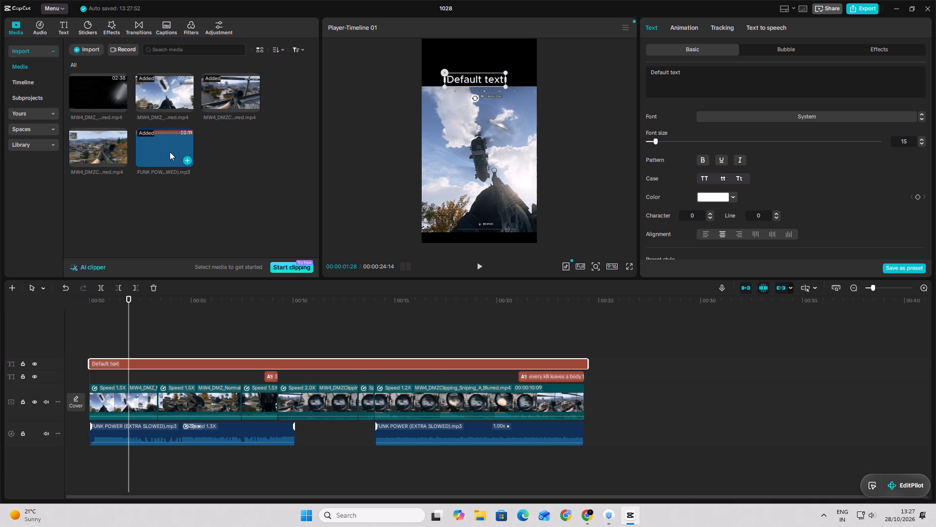
click(82, 52)
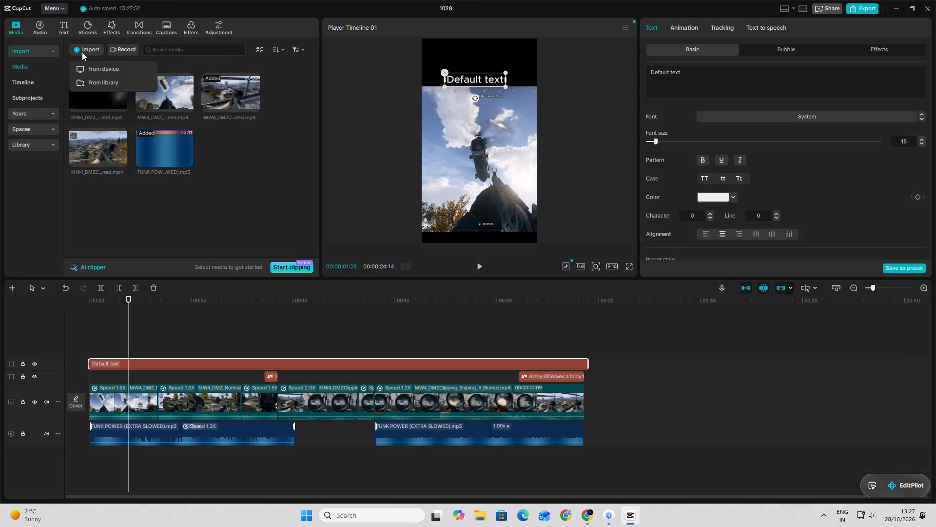
click(95, 66)
scroll(199, 124, down, 8)
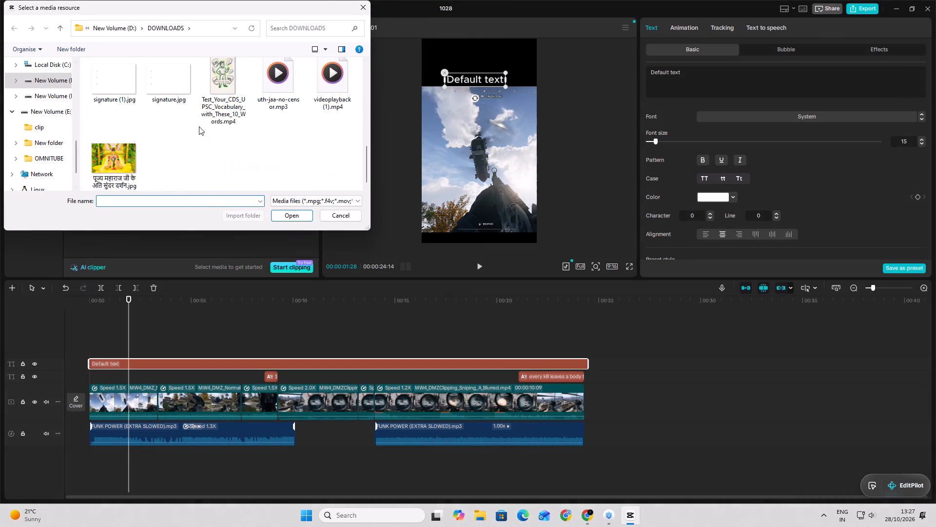
scroll(175, 150, up, 2)
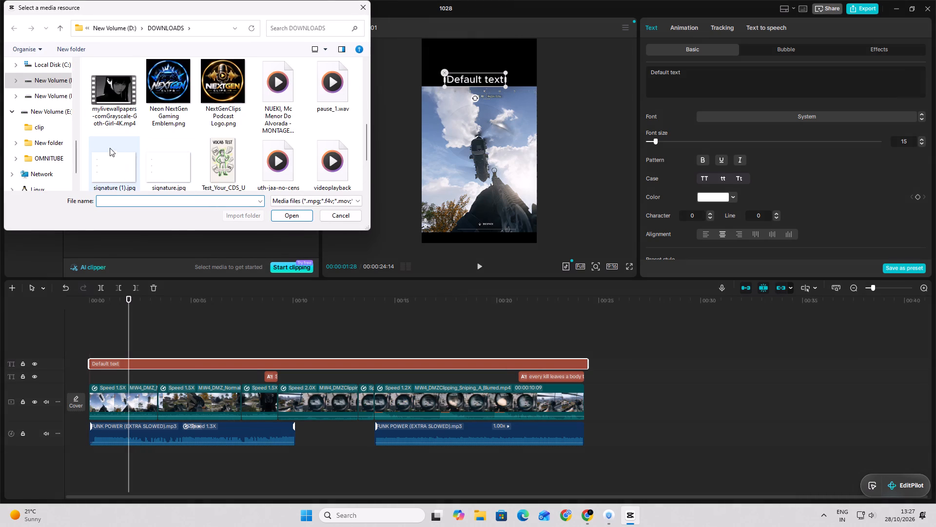
scroll(38, 109, up, 2)
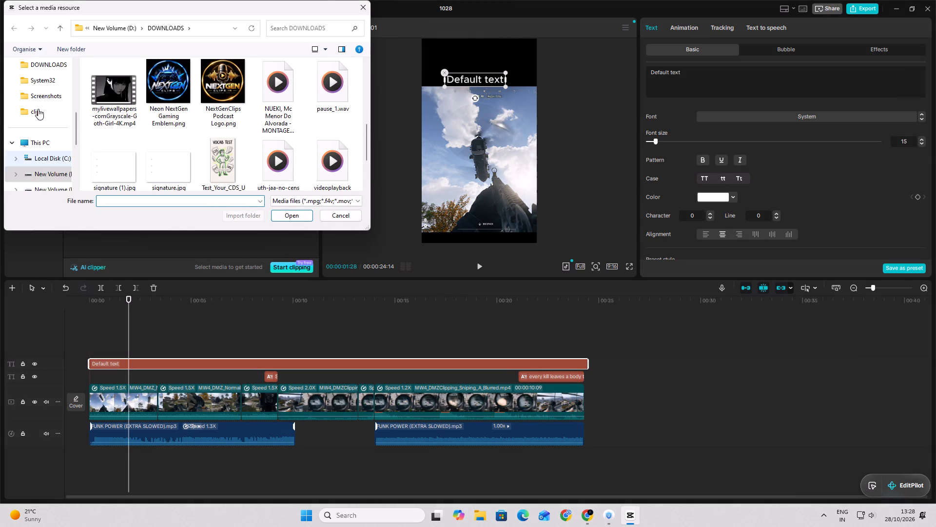
scroll(38, 109, up, 2)
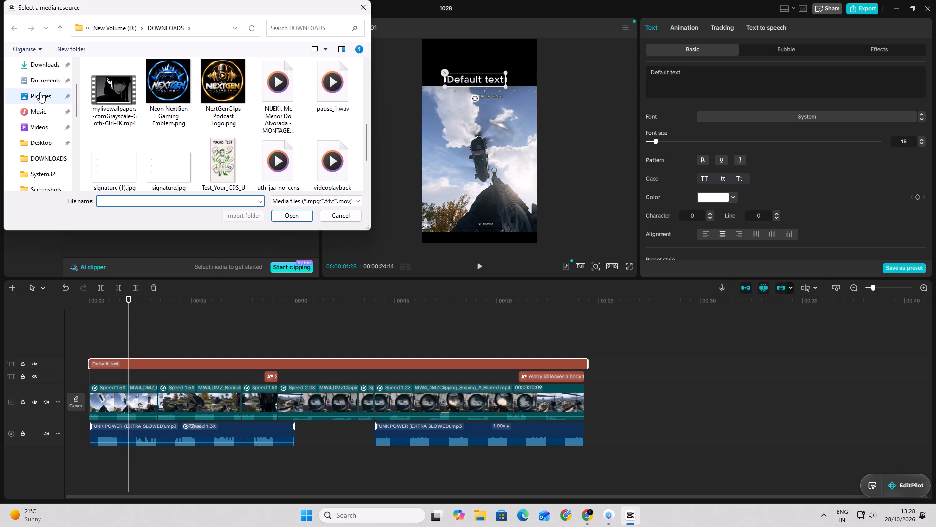
scroll(46, 143, down, 1)
click(48, 145)
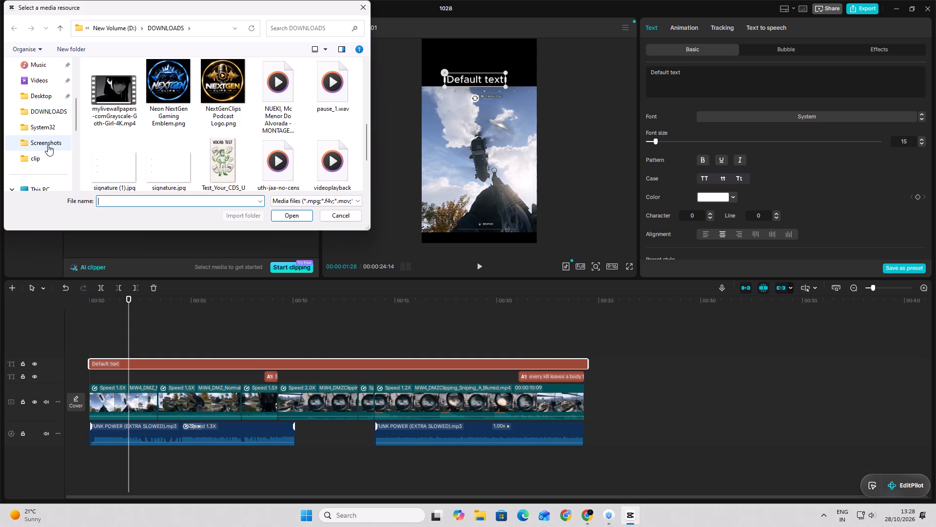
scroll(168, 132, down, 16)
scroll(174, 137, down, 7)
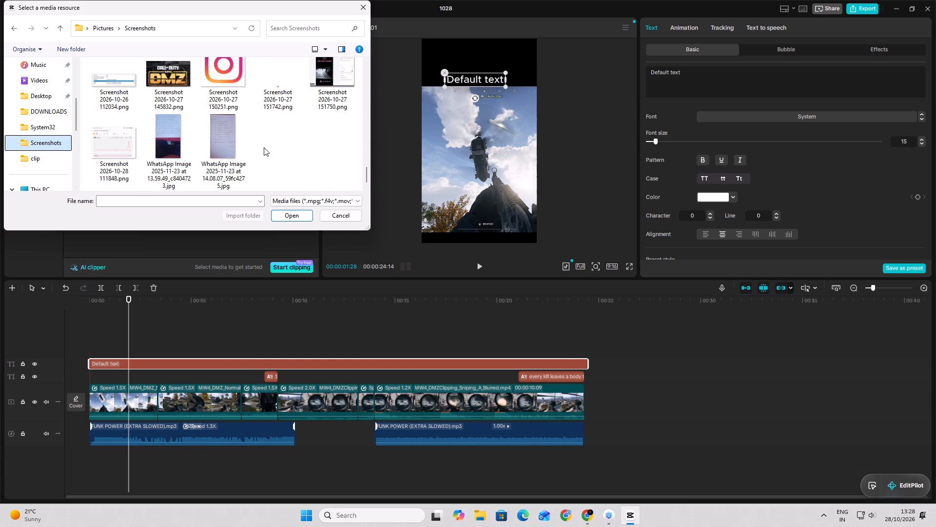
scroll(282, 147, up, 1)
drag(168, 91, 209, 91)
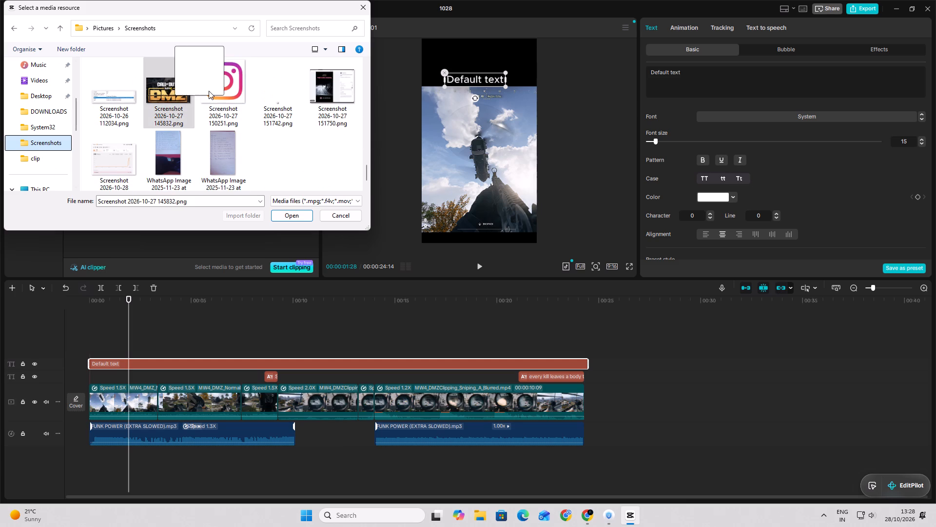
Import the Call of Duty DMZ and Instagram logo images from the Screenshots folder and add them from 00:00 on a track above the text.
drag(209, 91, 209, 91)
click(283, 152)
scroll(148, 80, up, 1)
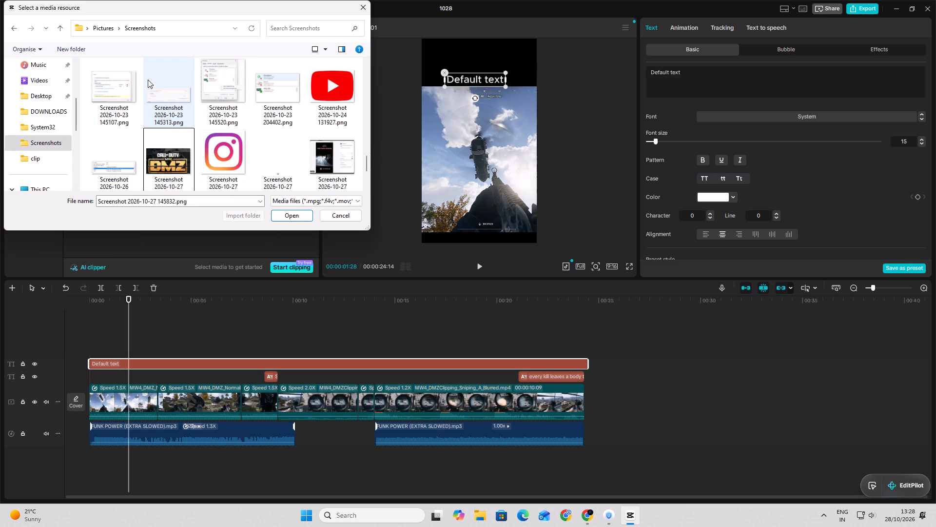
drag(139, 127, 222, 144)
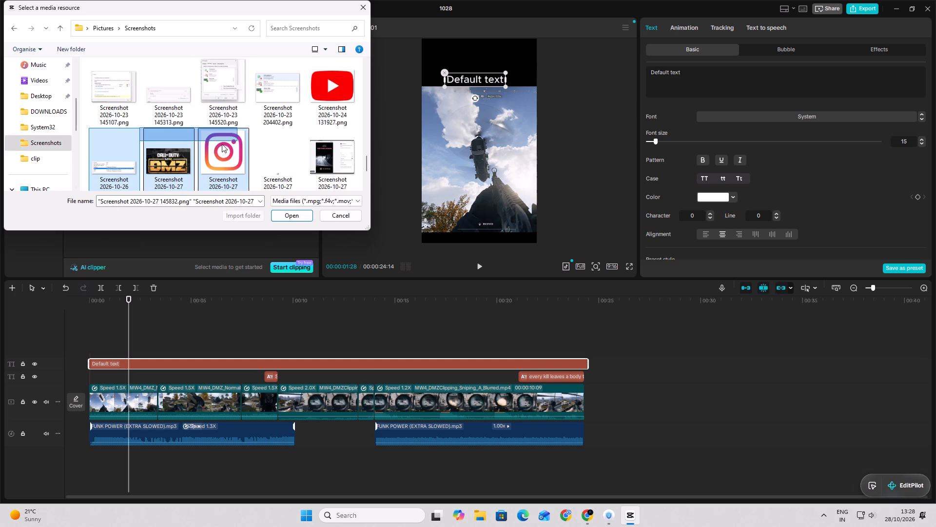
drag(222, 144, 151, 127)
click(141, 127)
drag(143, 126, 179, 139)
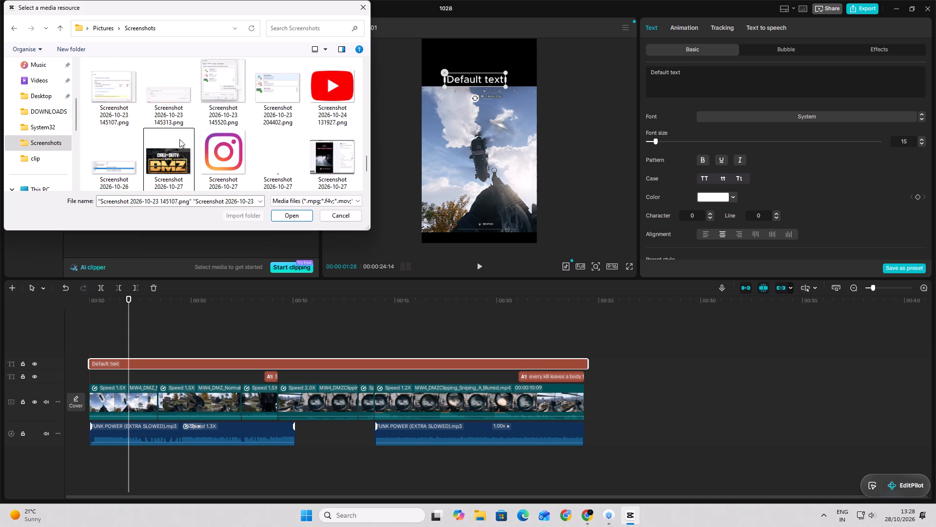
drag(179, 139, 210, 142)
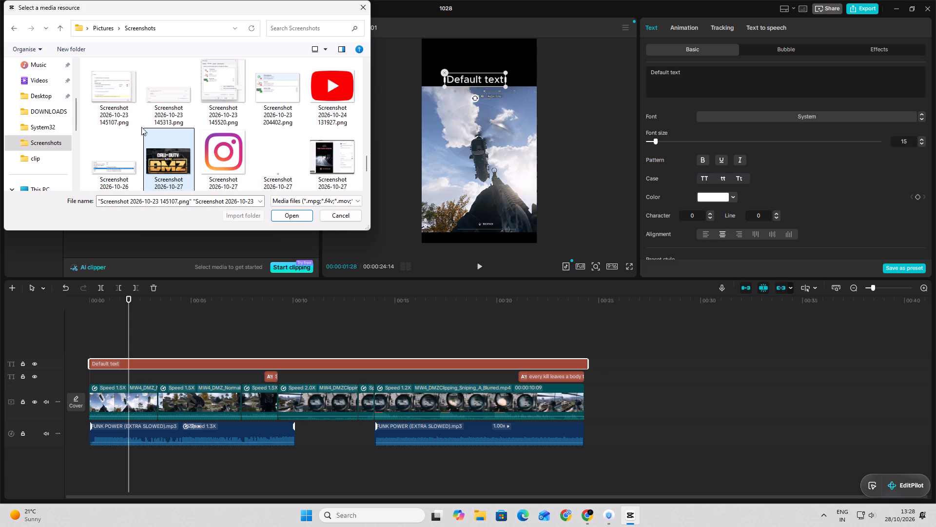
drag(148, 129, 220, 143)
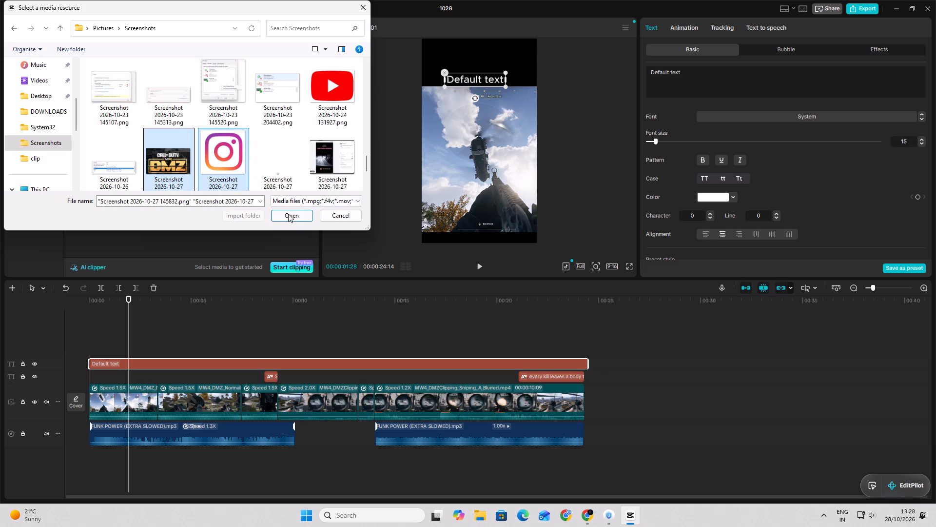
click(289, 216)
drag(227, 149, 126, 324)
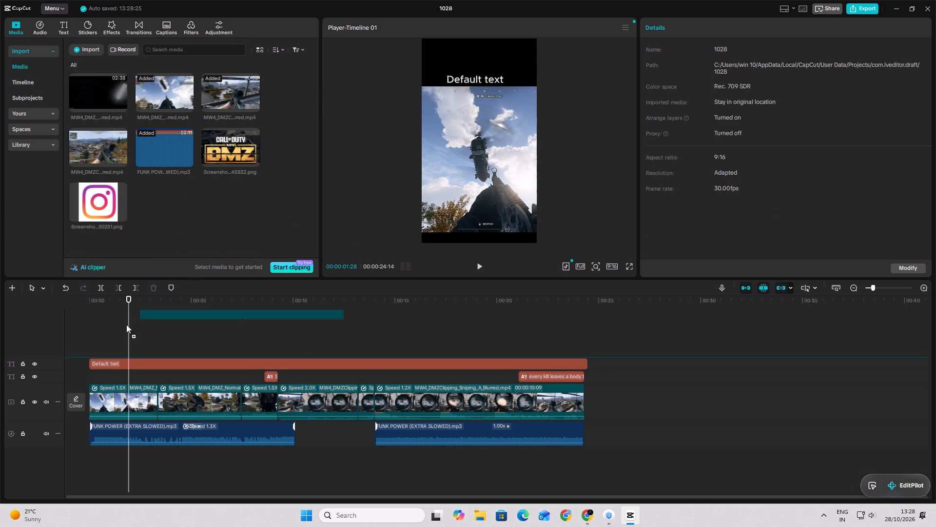
drag(126, 324, 94, 343)
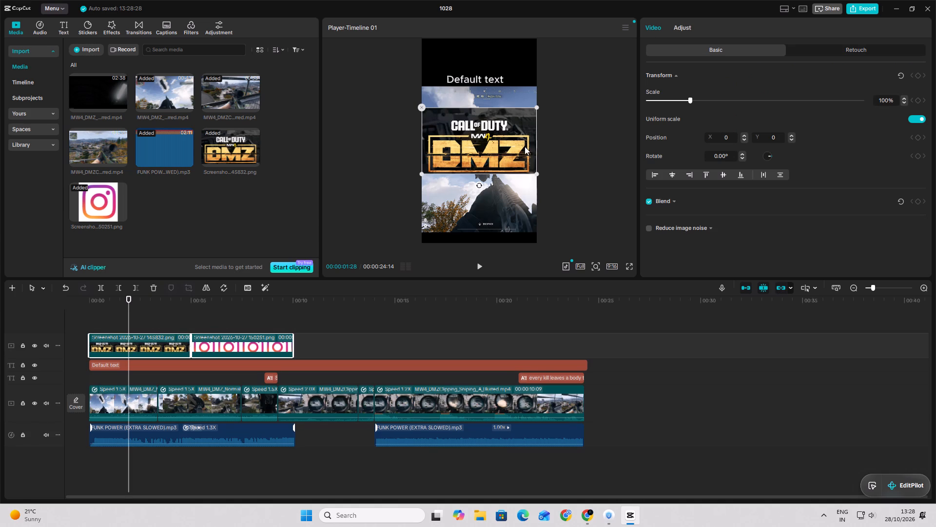
Shrink the Call of Duty DMZ logo and move it, centred, into the black area above the default text.
drag(537, 172, 500, 144)
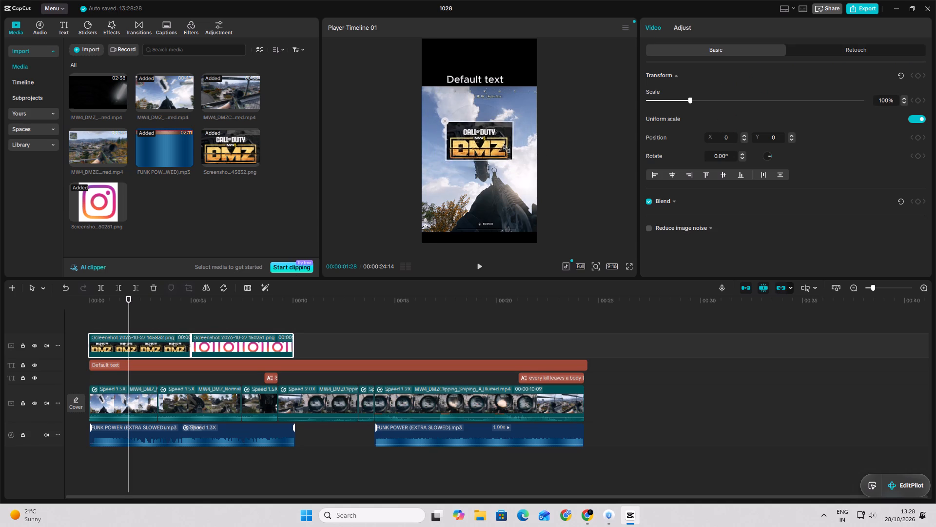
drag(500, 144, 485, 138)
drag(479, 144, 477, 117)
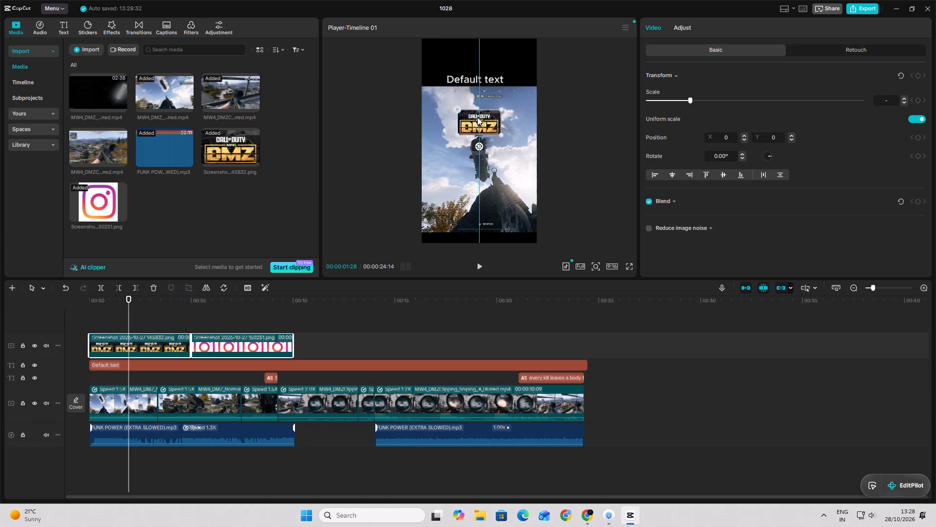
drag(477, 117, 476, 59)
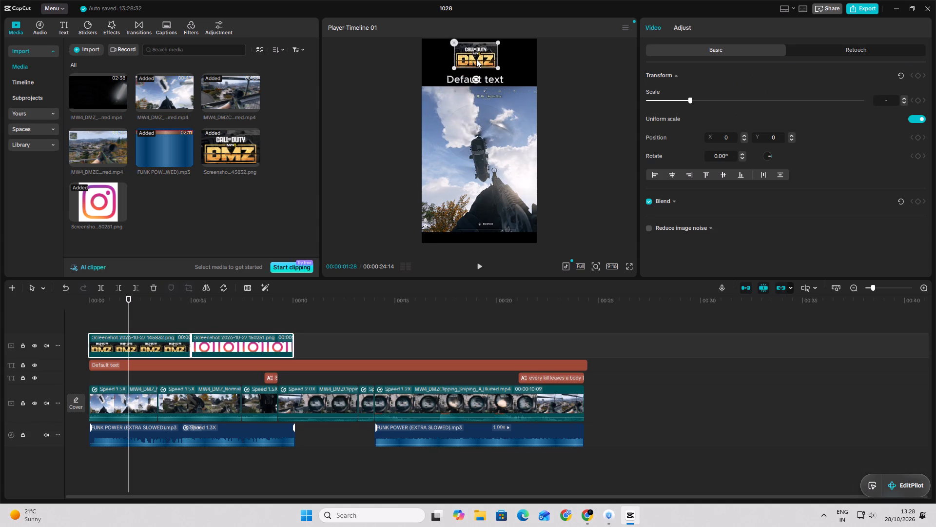
drag(476, 59, 476, 58)
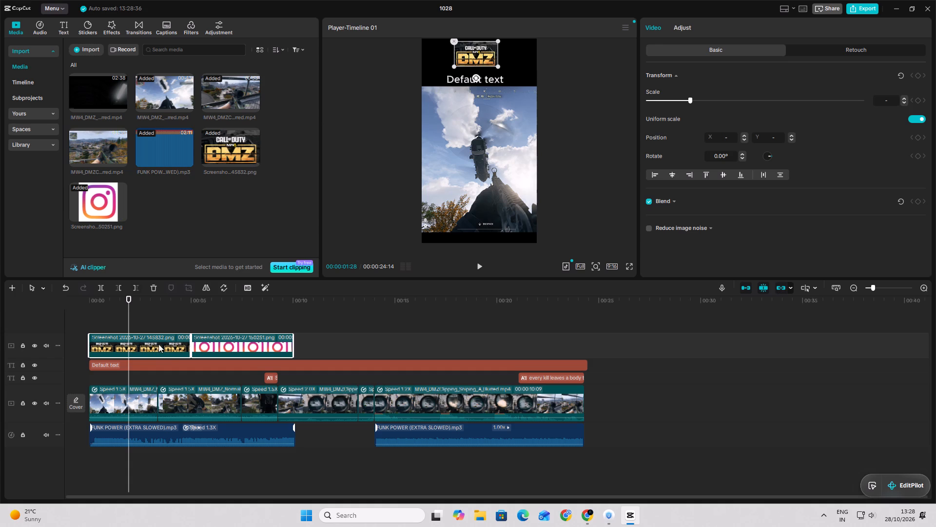
Delete the Instagram logo clip from the timeline.
click(244, 345)
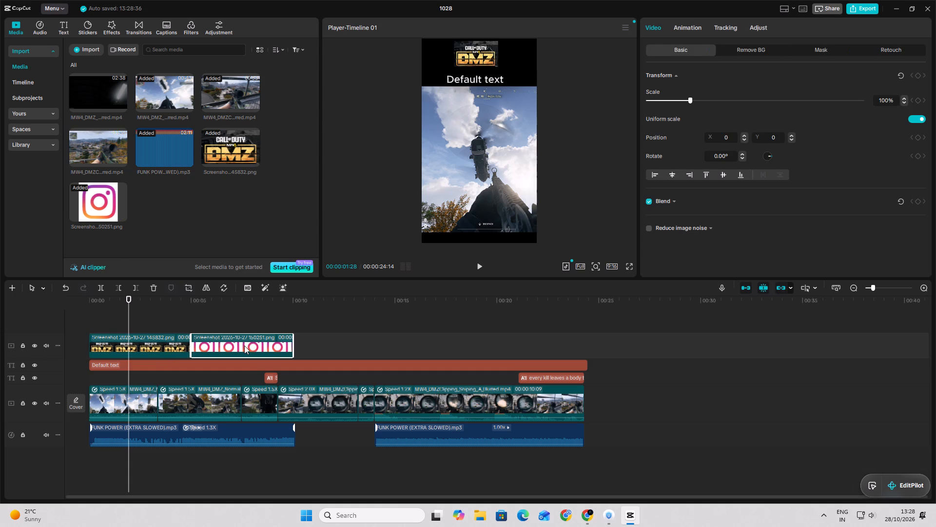
key(BackSpace)
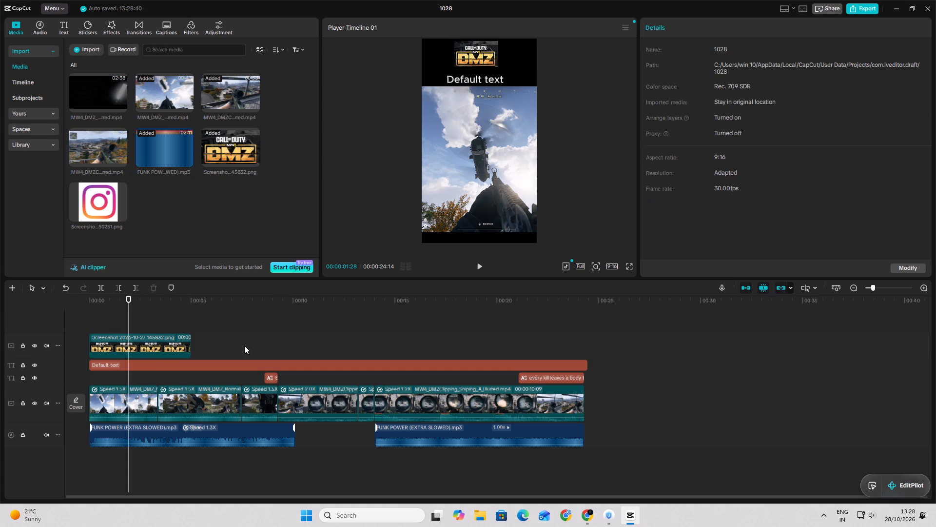
Extend the DMZ logo clip on the top track to a length of about 00:00:24:03.
click(177, 344)
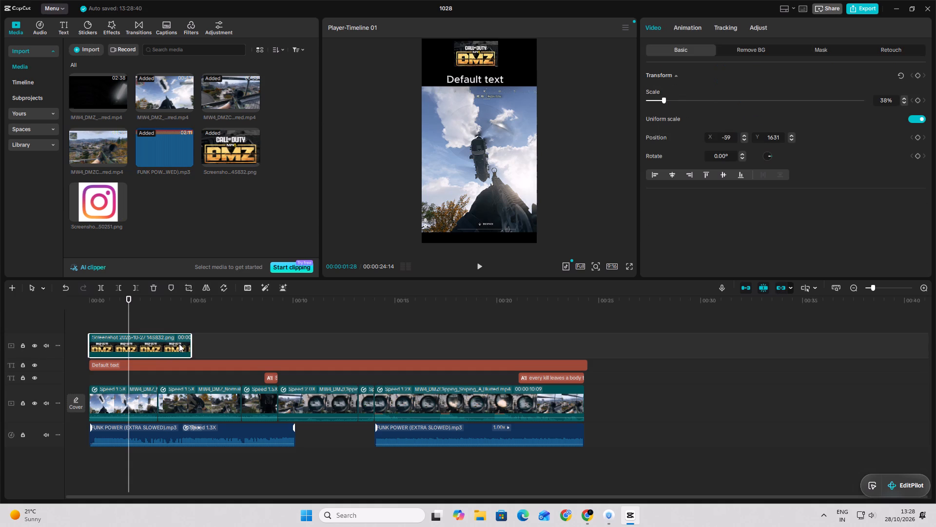
drag(190, 344, 568, 351)
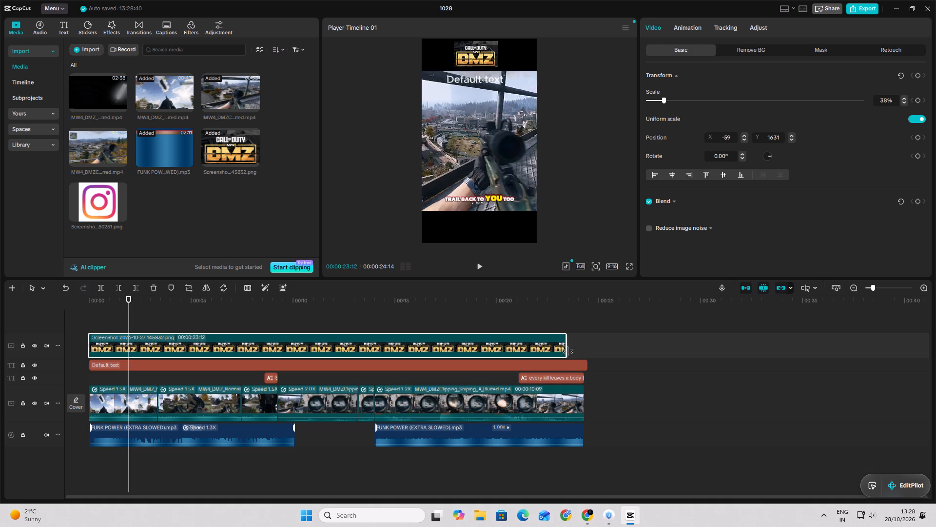
drag(568, 351, 585, 351)
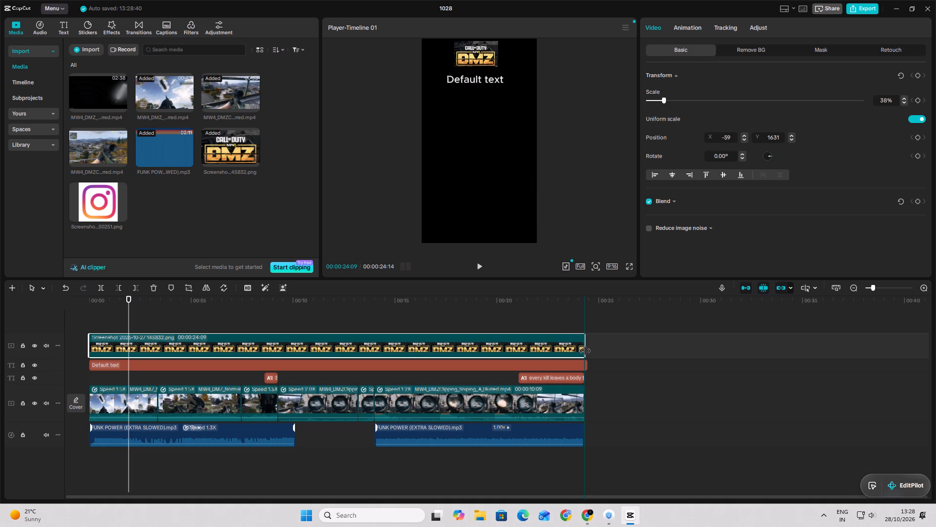
drag(585, 351, 579, 349)
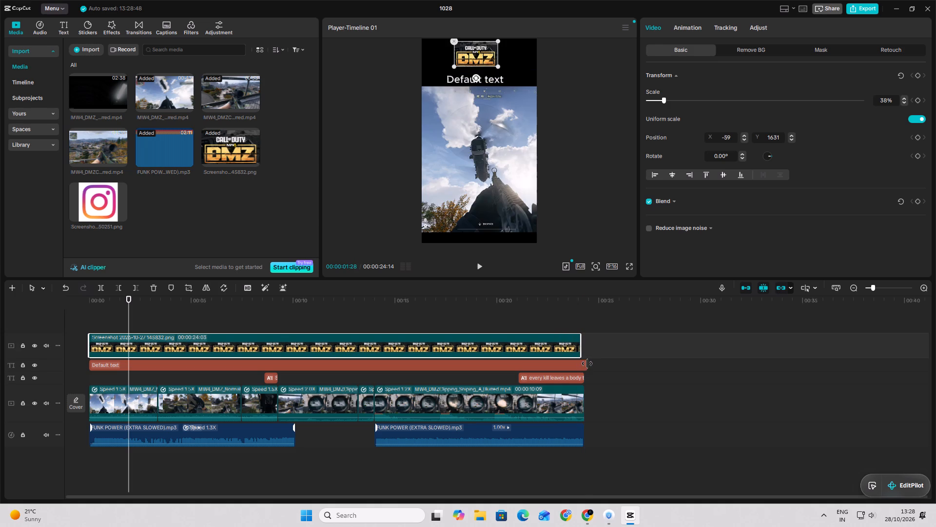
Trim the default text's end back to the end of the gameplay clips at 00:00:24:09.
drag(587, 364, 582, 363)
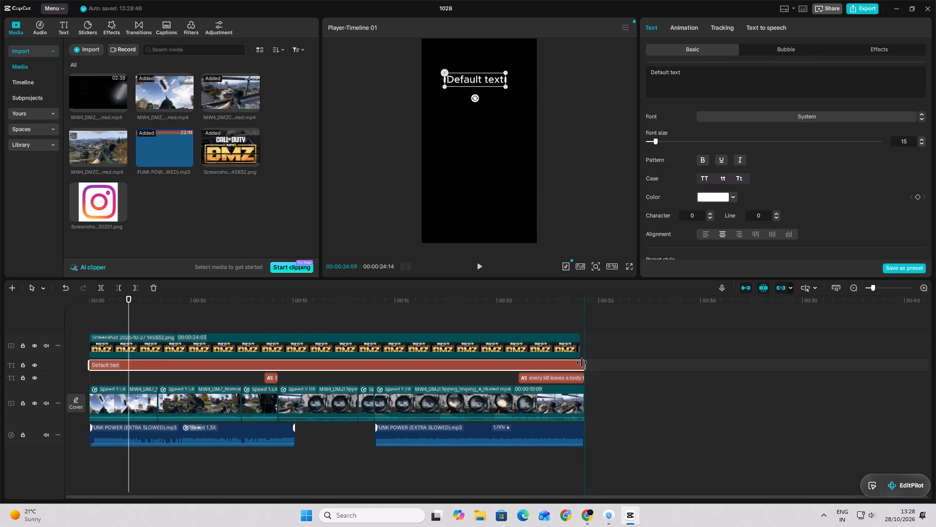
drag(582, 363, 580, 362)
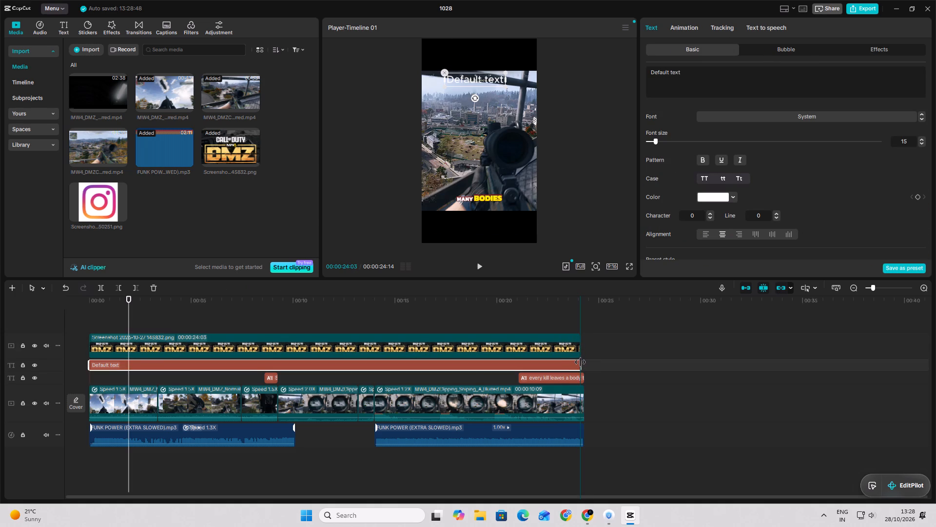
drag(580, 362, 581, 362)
Lengthen the DMZ logo clip to end with the gameplay at 00:00:24:09.
click(577, 435)
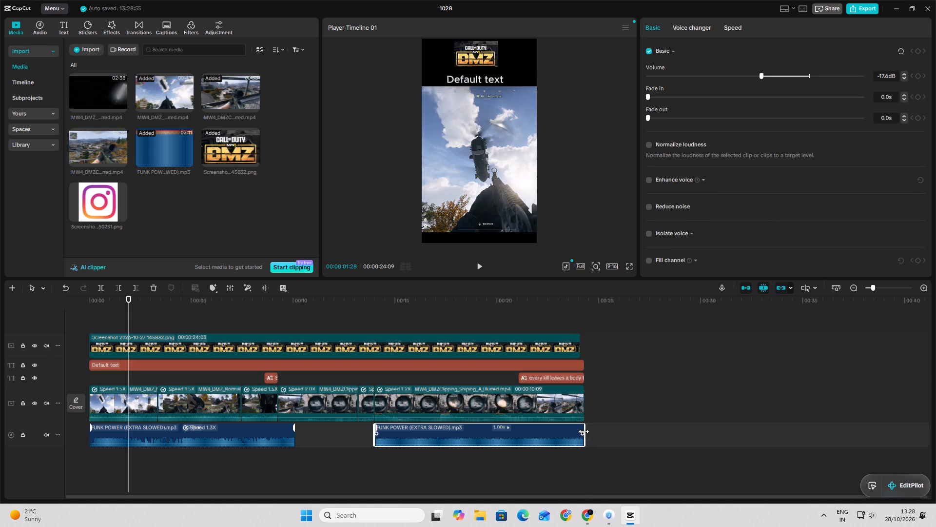
click(603, 405)
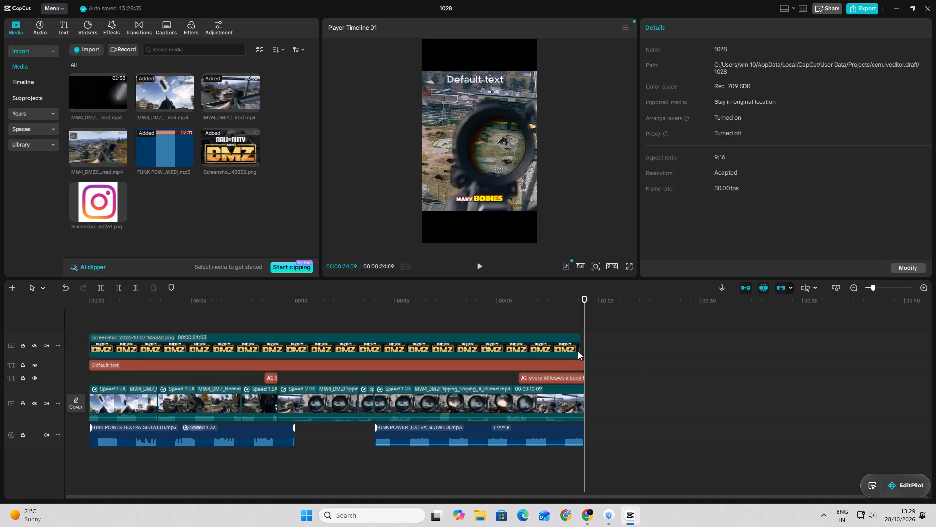
click(579, 347)
click(616, 374)
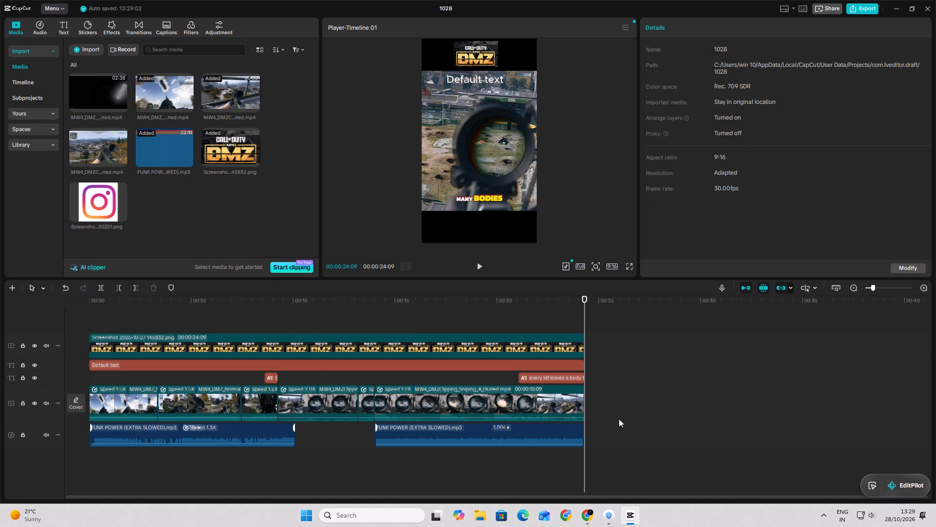
Lower the DMZ logo clip's opacity to 58%.
drag(137, 331, 143, 339)
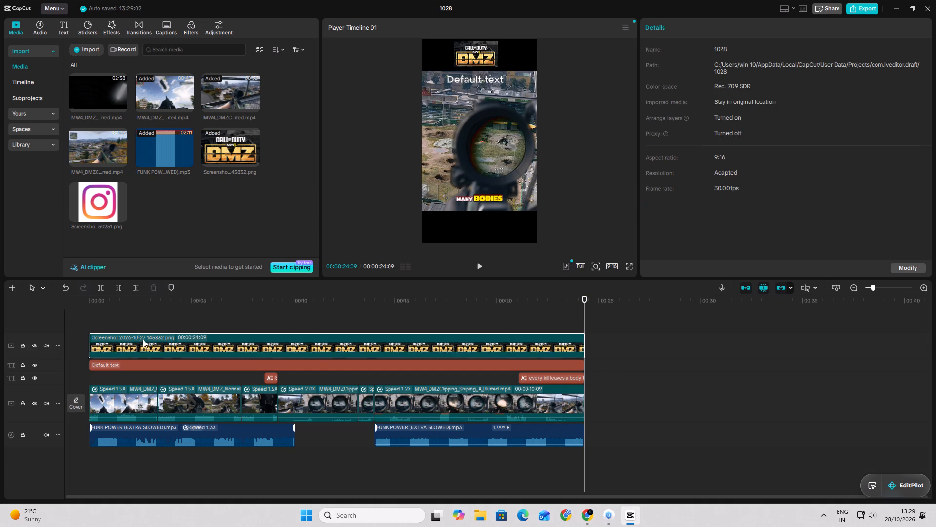
drag(143, 339, 141, 337)
drag(145, 341, 152, 342)
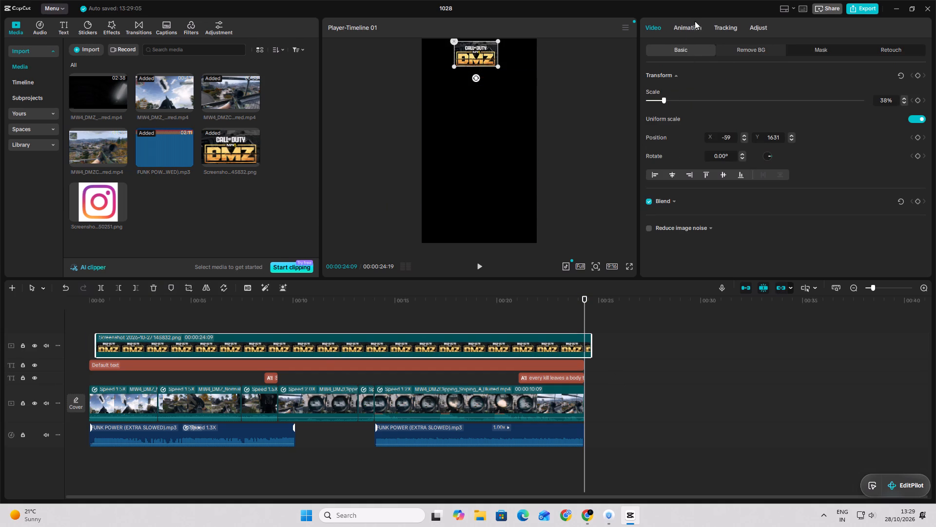
scroll(709, 192, down, 2)
click(667, 200)
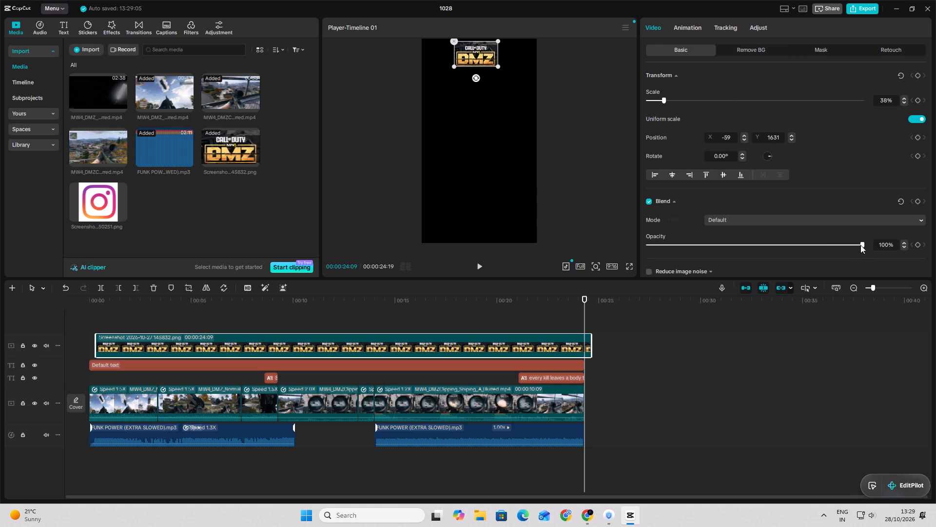
drag(860, 245, 782, 246)
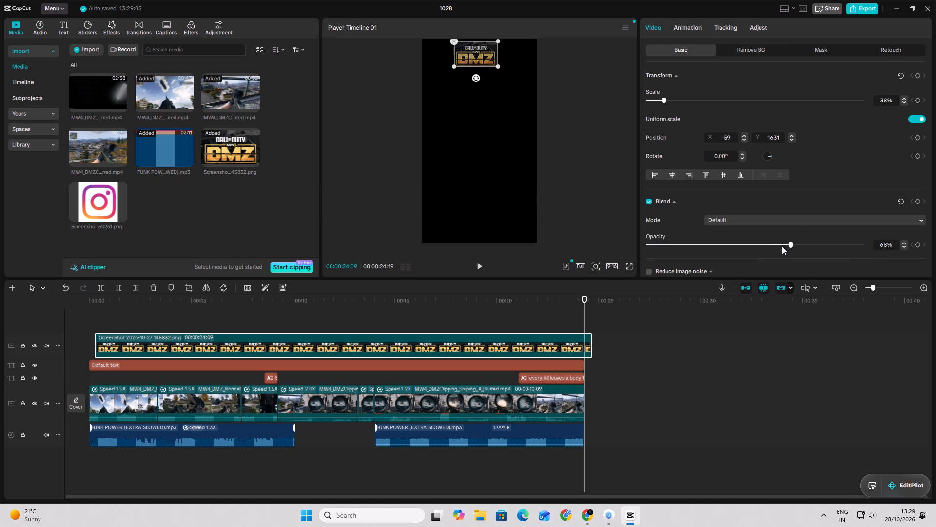
drag(782, 246, 771, 250)
Adjust both ends of the DMZ logo clip so it runs from 00:00 to 00:00:24:09.
click(373, 117)
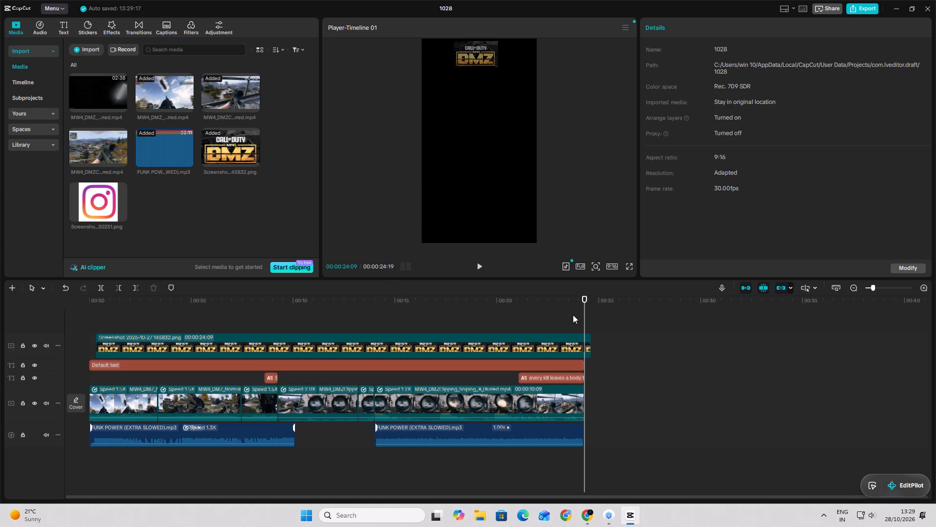
drag(585, 318, 82, 285)
click(107, 341)
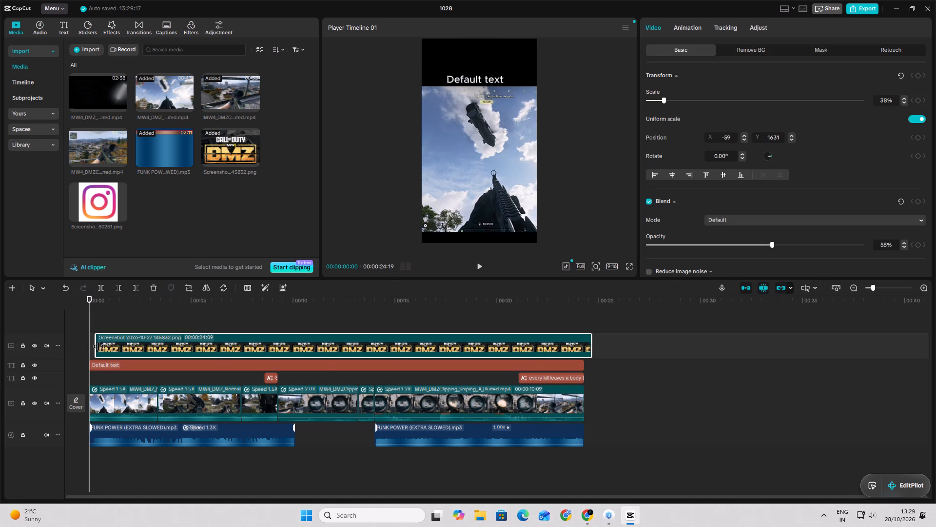
drag(98, 347, 89, 347)
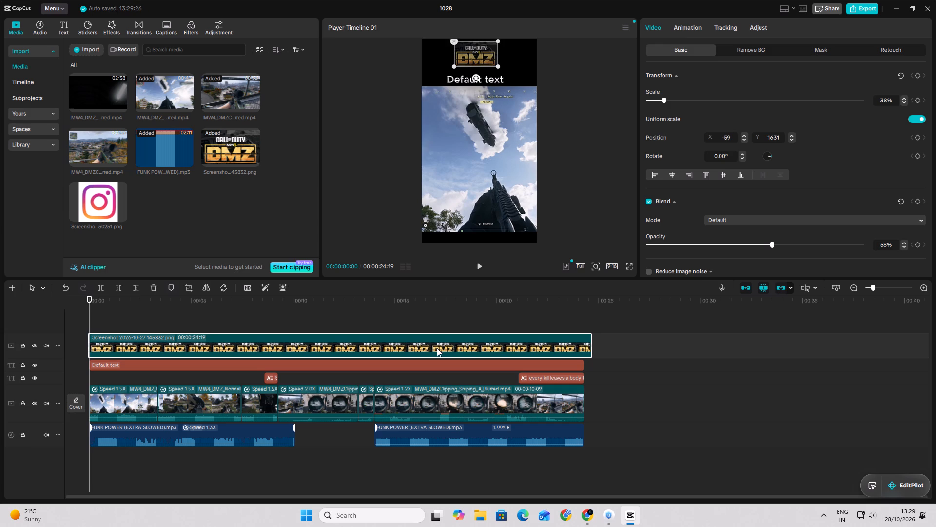
drag(590, 348, 583, 348)
Play the video from the start to about 00:00:17 to check the dimmed DMZ logo and the text.
click(481, 268)
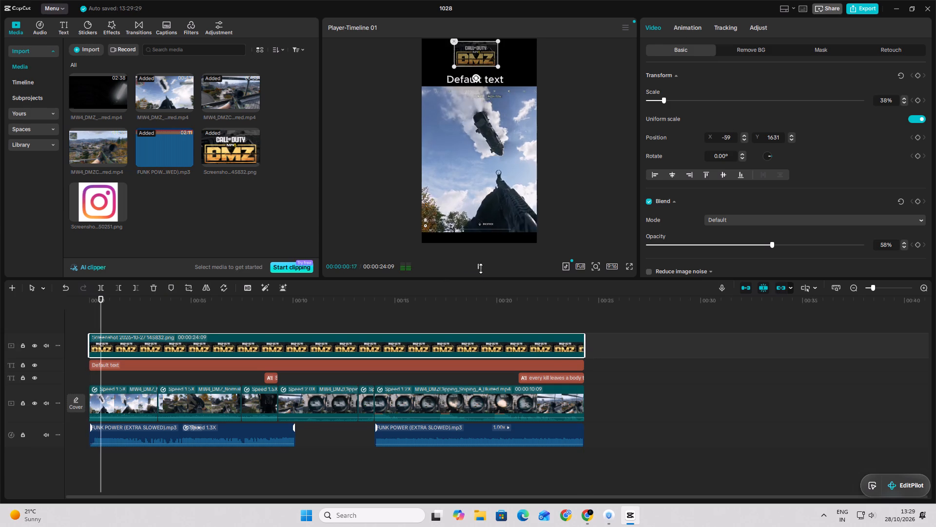
click(556, 162)
click(573, 59)
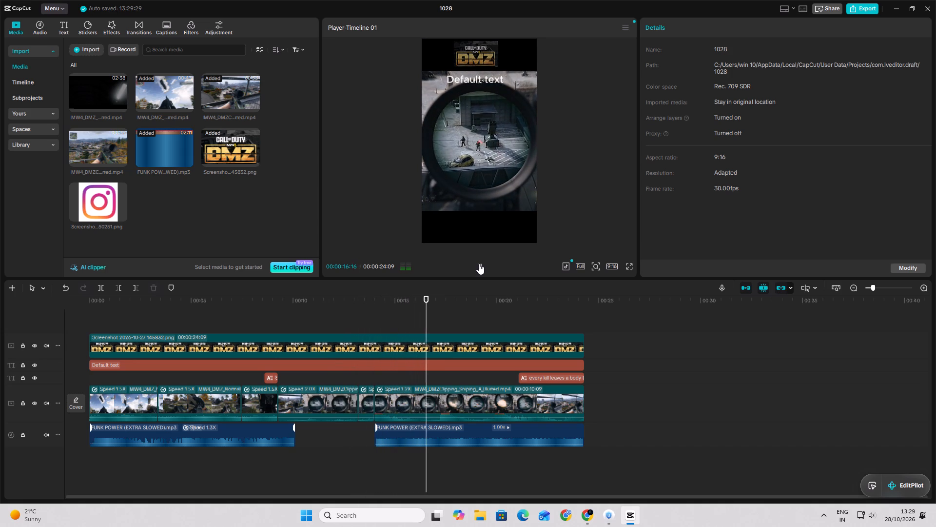
click(479, 263)
Shorten the default text so it ends at about 9 seconds, level with the end of the first caption.
click(328, 363)
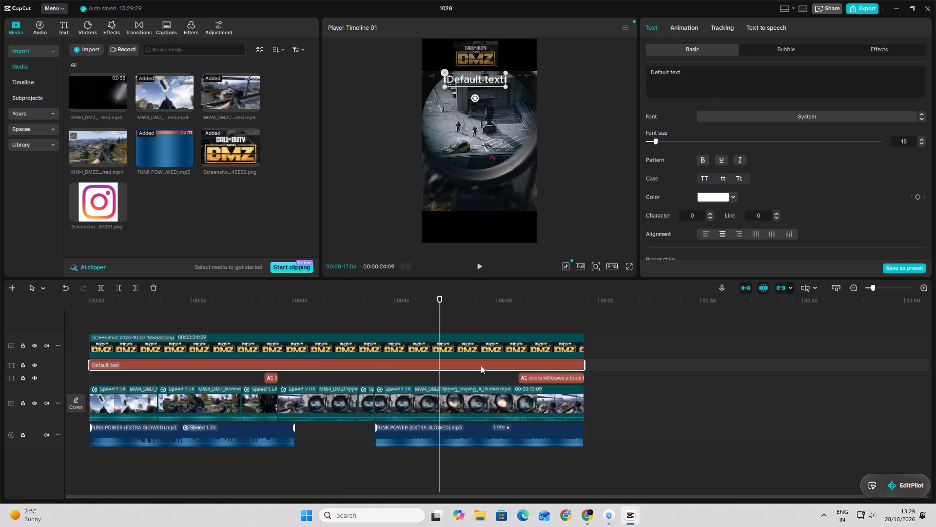
drag(585, 365, 521, 372)
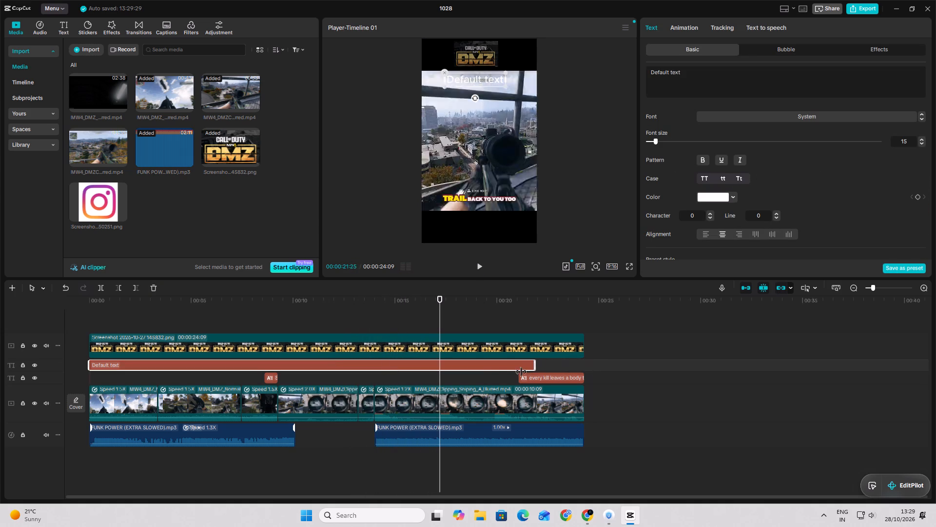
drag(521, 372, 272, 378)
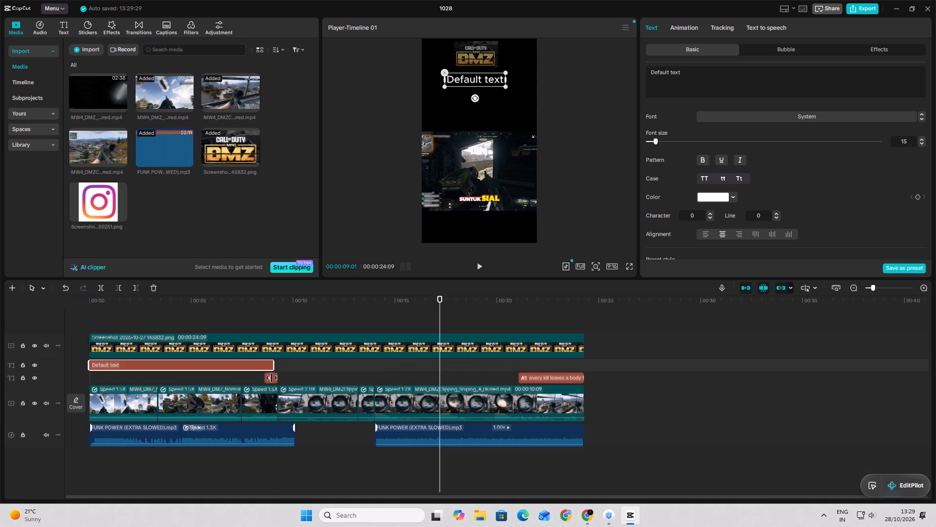
drag(272, 378, 277, 378)
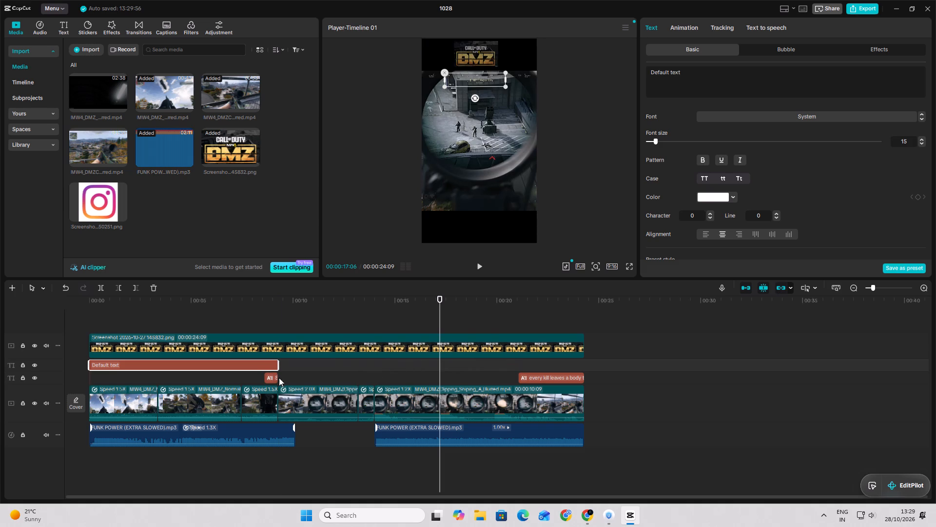
Play the video from the start to about 00:00:10 to check where the shortened text ends.
drag(441, 307, 0, 314)
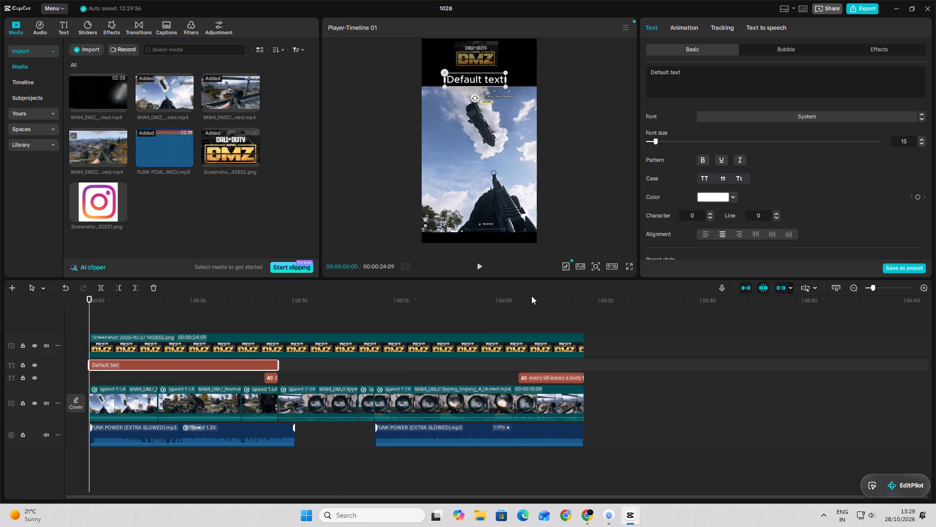
click(479, 263)
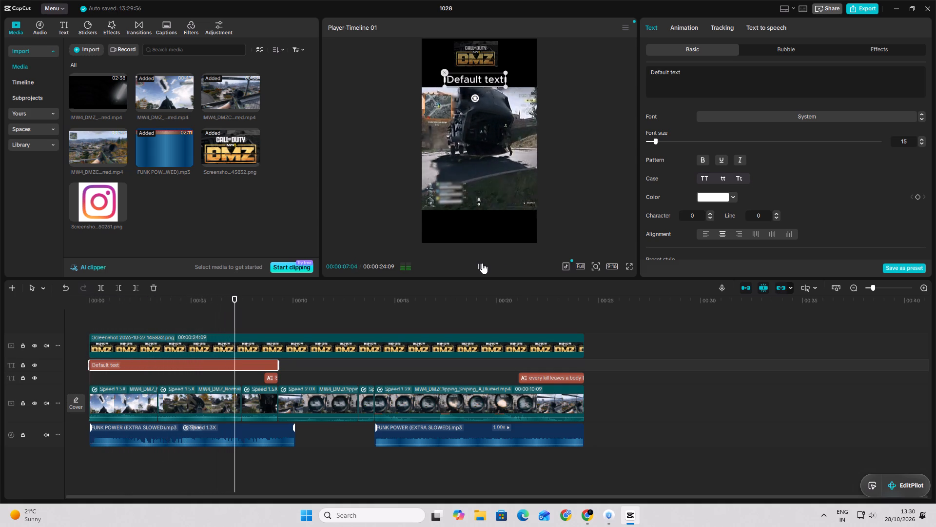
click(482, 263)
click(482, 263)
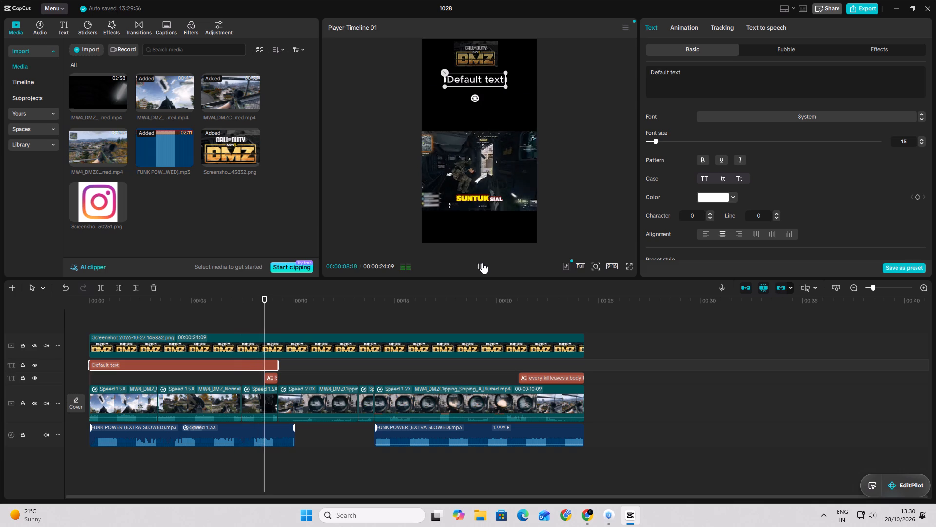
click(482, 263)
click(482, 263)
click(482, 263)
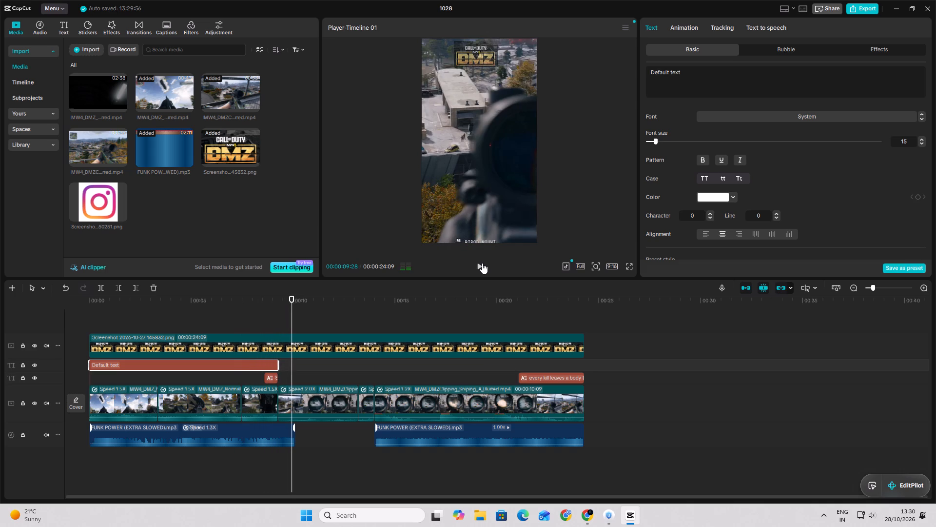
Search the video effects for "zoom" and browse the matching effects.
click(108, 33)
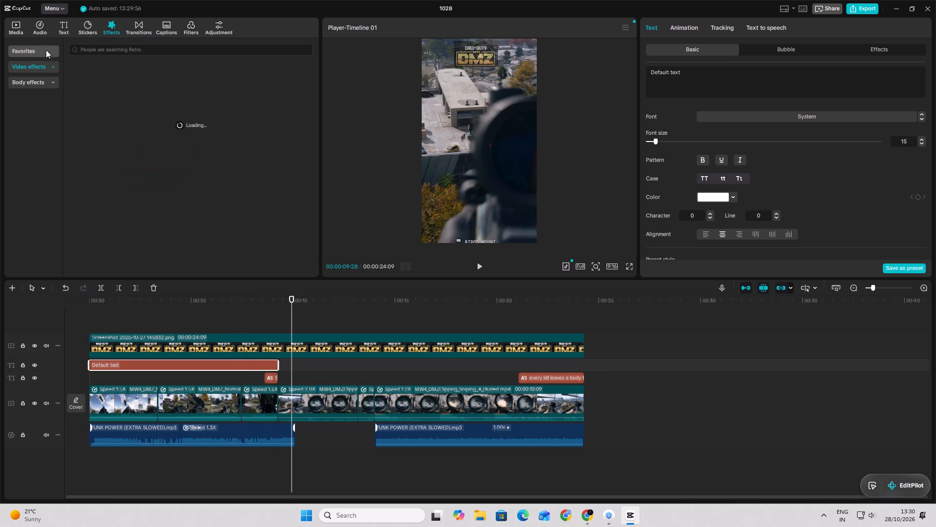
click(87, 52)
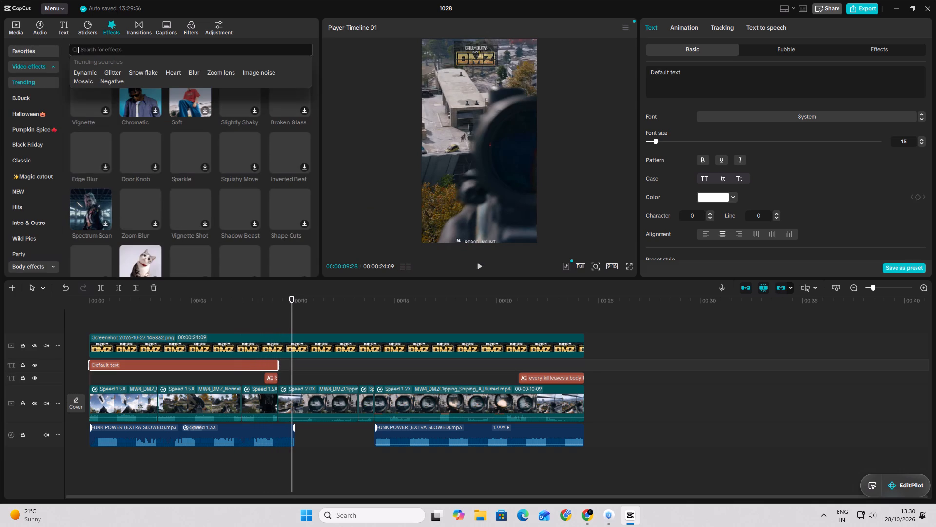
key(z)
text(oom)
key(Return)
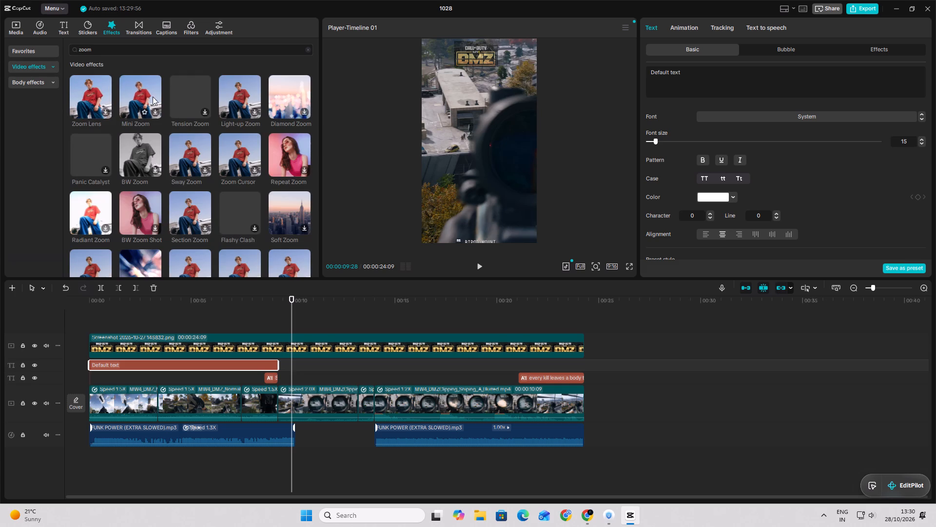
scroll(159, 99, down, 2)
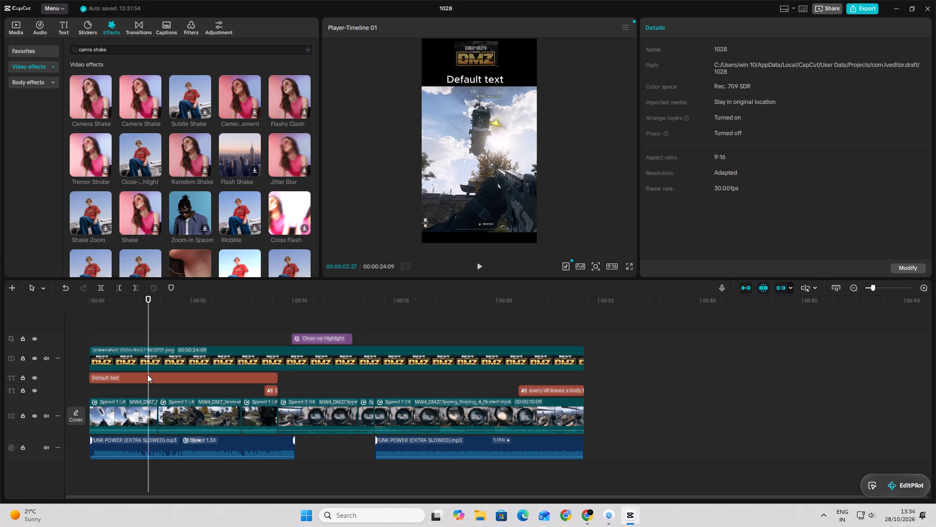
click(495, 82)
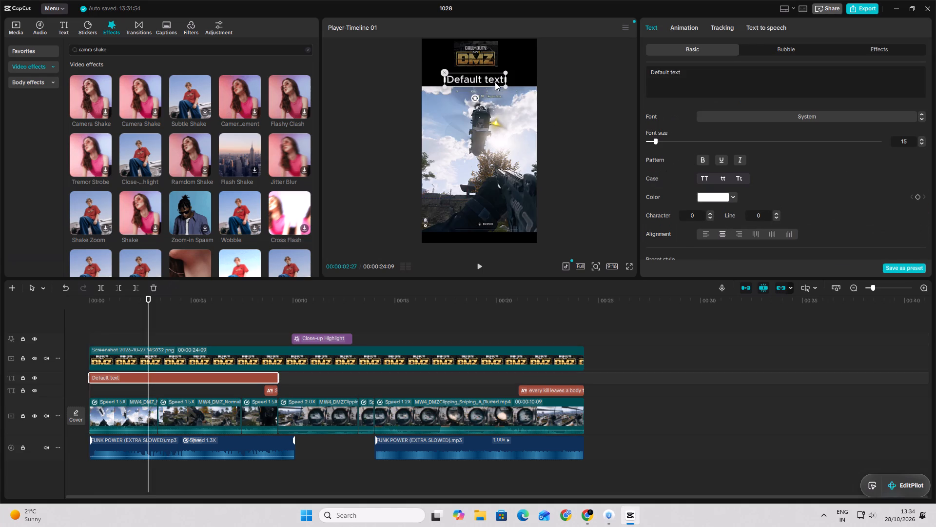
drag(720, 76, 649, 75)
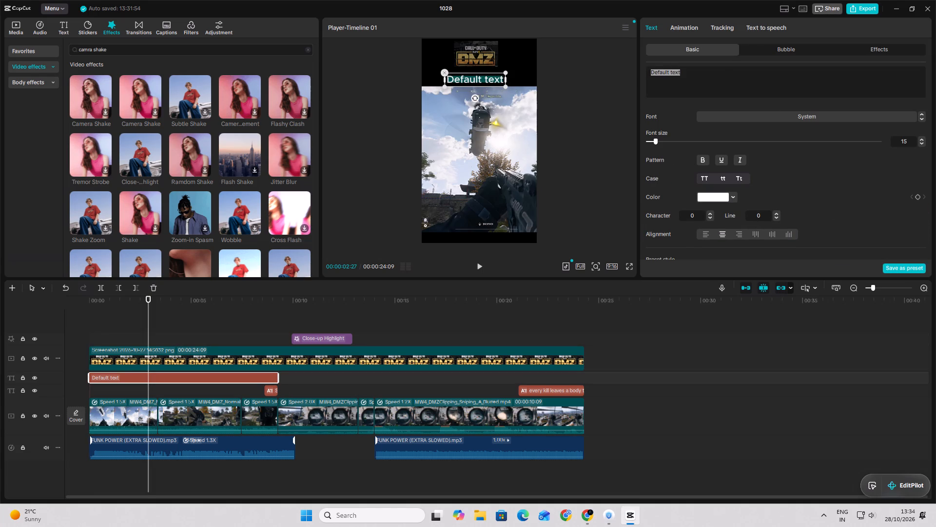
key(ctrl+v)
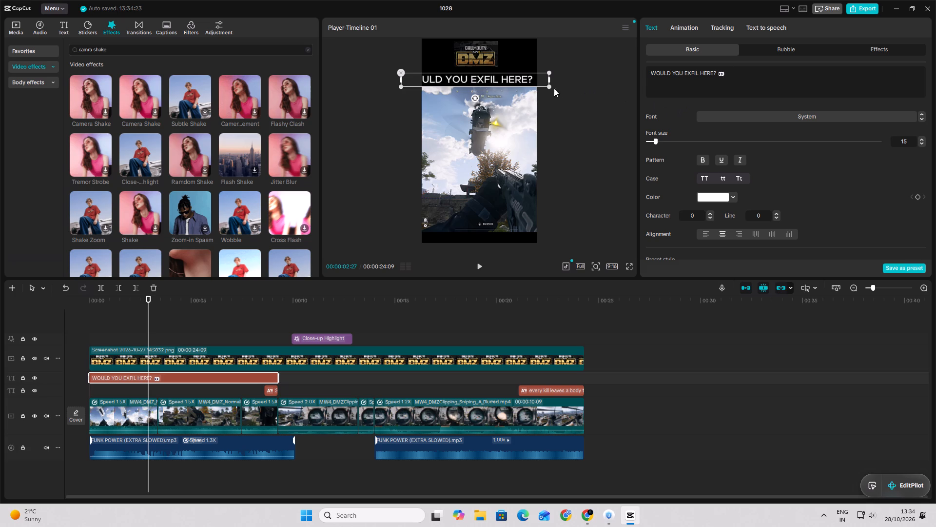
Scale down the "WOULD YOU EXFIL HERE? 👀" title to fit within the frame width below the DMZ logo.
drag(549, 87, 512, 84)
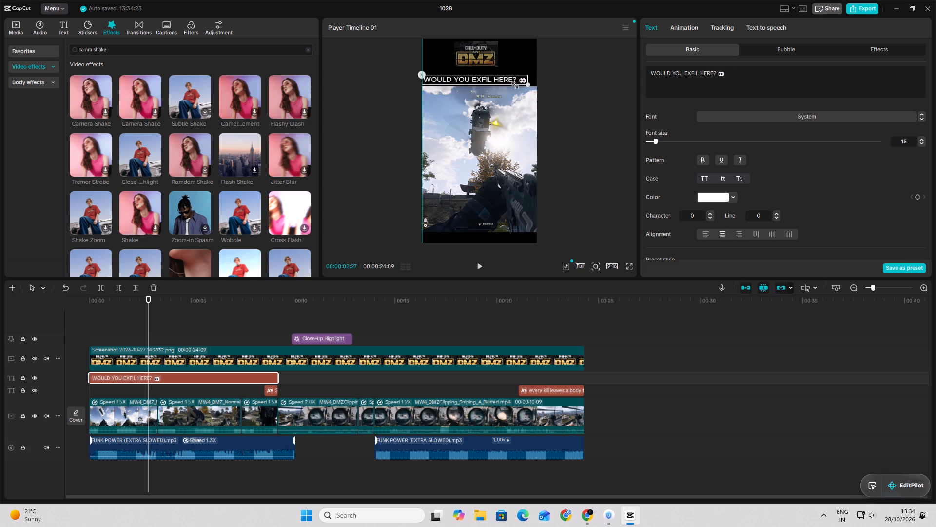
drag(512, 84, 491, 84)
click(489, 79)
Apply the Gradual Reveal entrance animation with a 0.5 s duration to the "WOULD YOU EXFIL HERE? 👀" title and preview it.
click(693, 22)
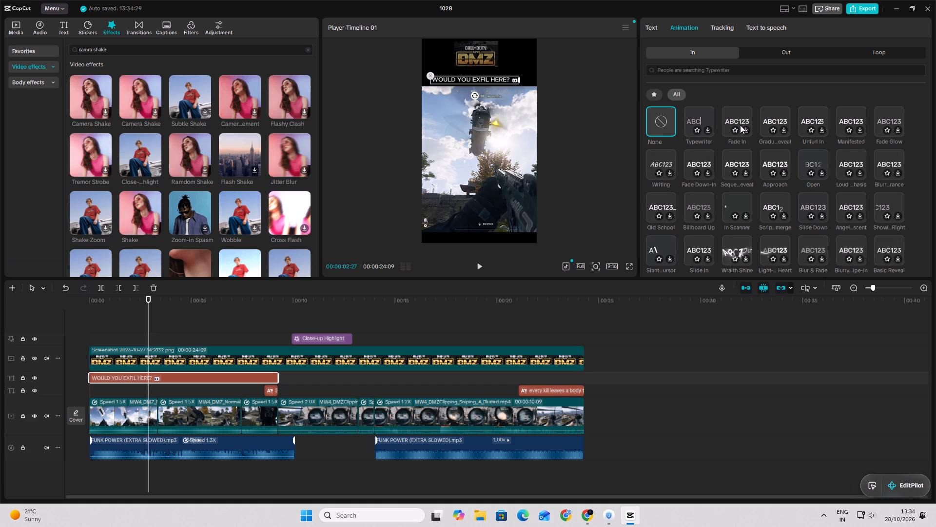
click(778, 120)
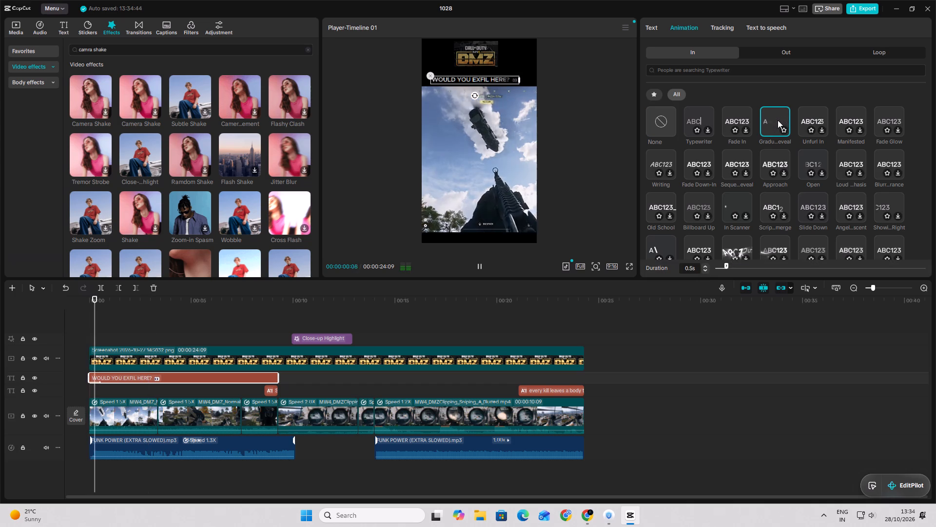
click(778, 120)
click(778, 120)
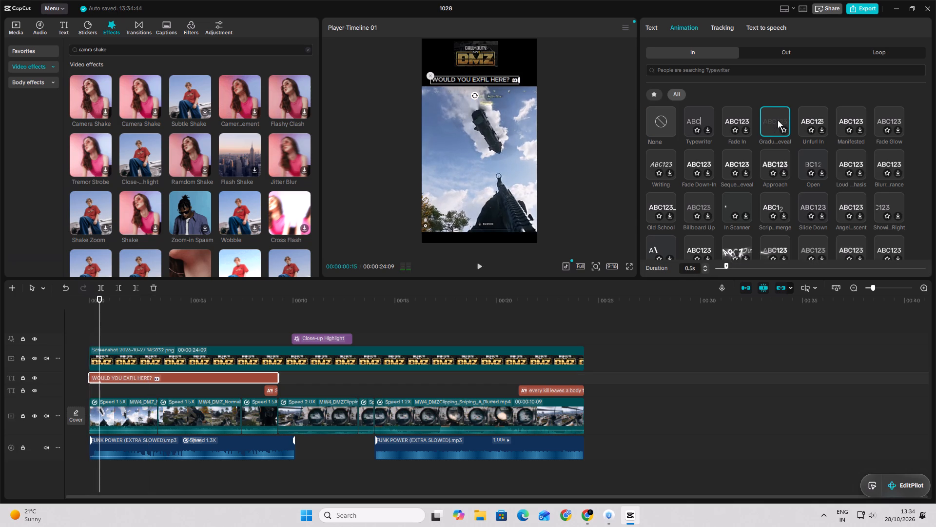
click(778, 120)
click(778, 120)
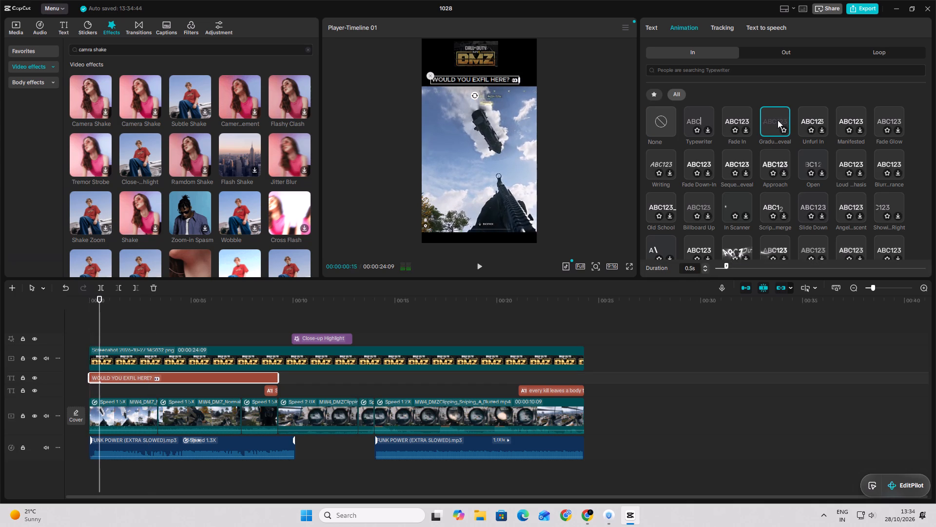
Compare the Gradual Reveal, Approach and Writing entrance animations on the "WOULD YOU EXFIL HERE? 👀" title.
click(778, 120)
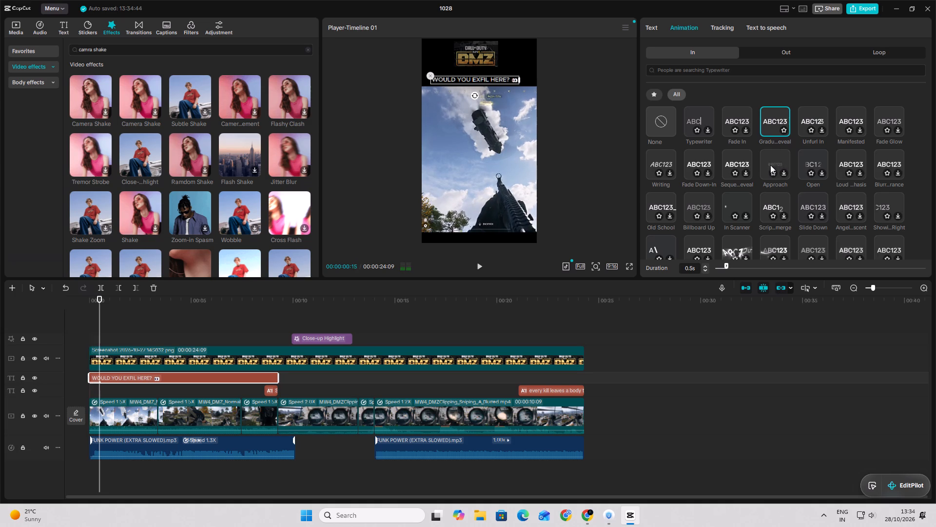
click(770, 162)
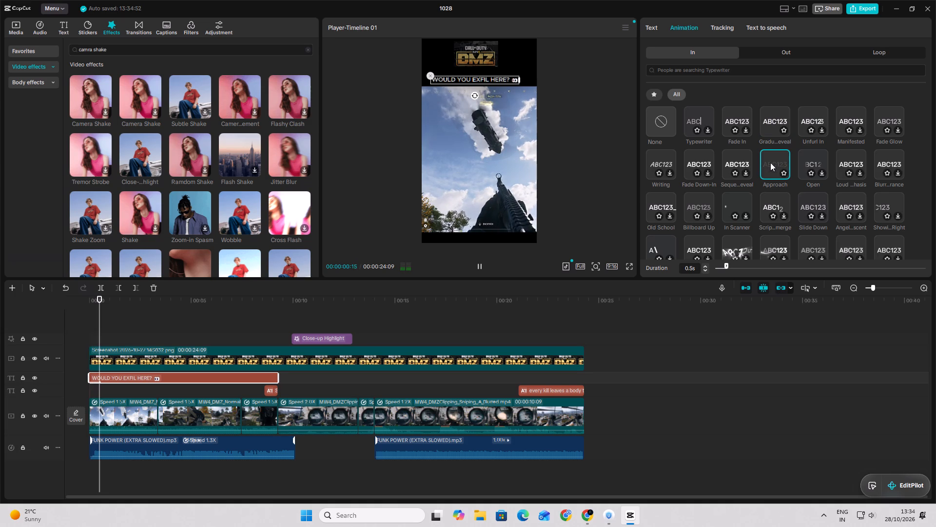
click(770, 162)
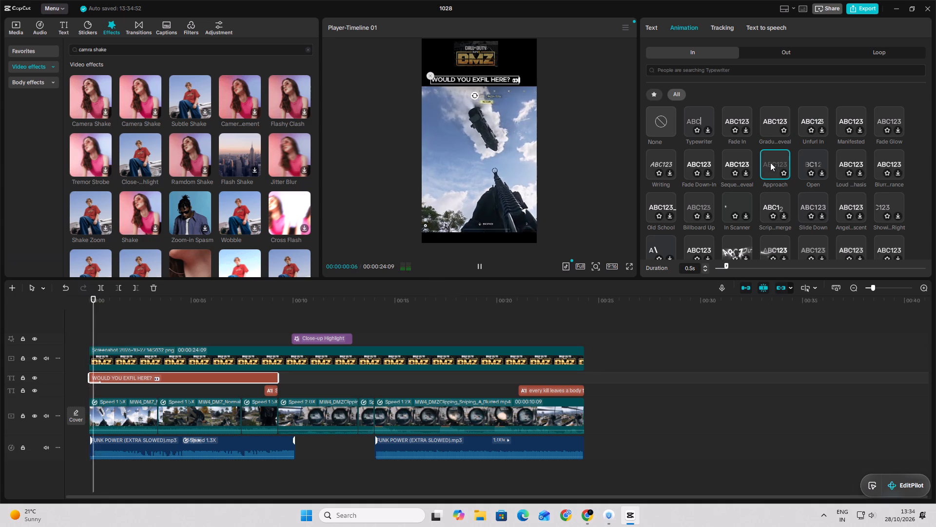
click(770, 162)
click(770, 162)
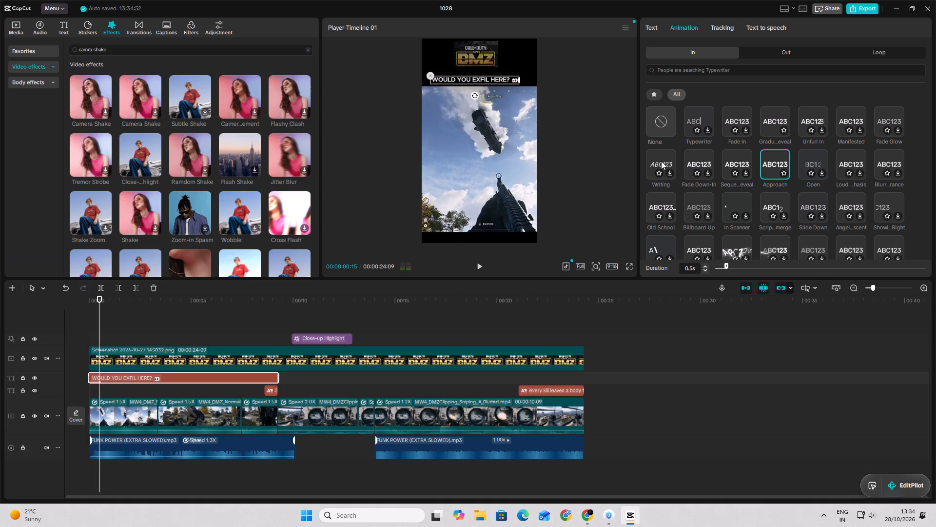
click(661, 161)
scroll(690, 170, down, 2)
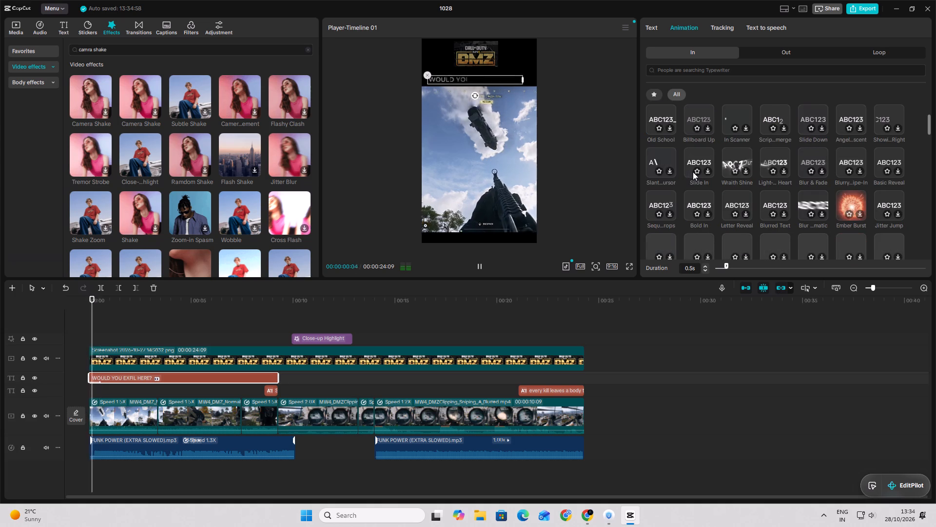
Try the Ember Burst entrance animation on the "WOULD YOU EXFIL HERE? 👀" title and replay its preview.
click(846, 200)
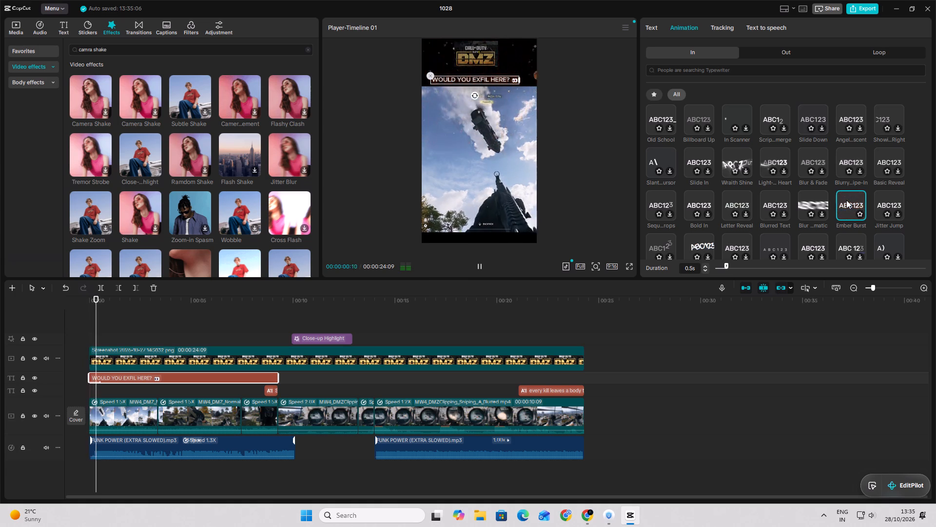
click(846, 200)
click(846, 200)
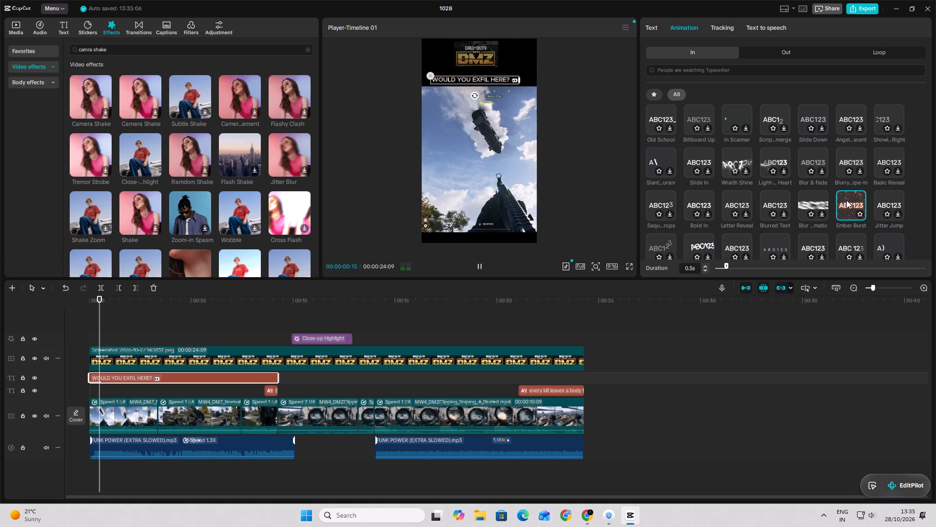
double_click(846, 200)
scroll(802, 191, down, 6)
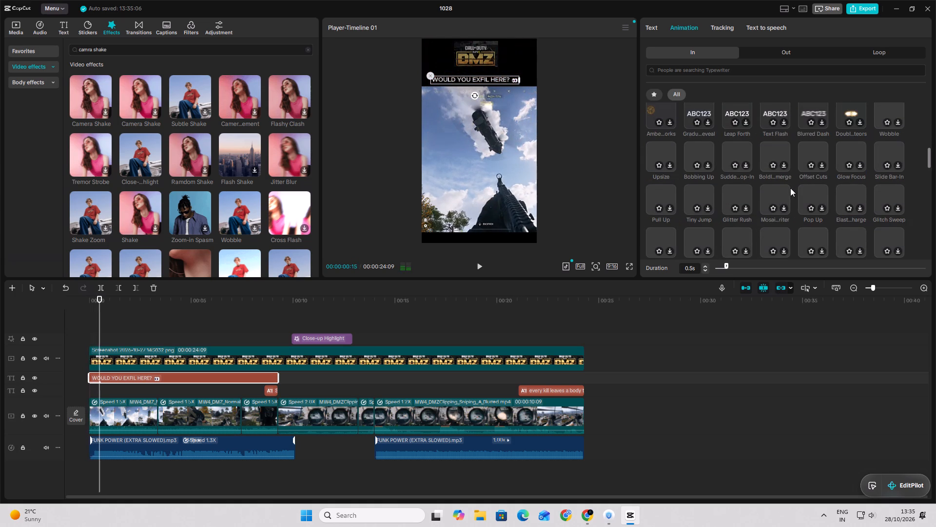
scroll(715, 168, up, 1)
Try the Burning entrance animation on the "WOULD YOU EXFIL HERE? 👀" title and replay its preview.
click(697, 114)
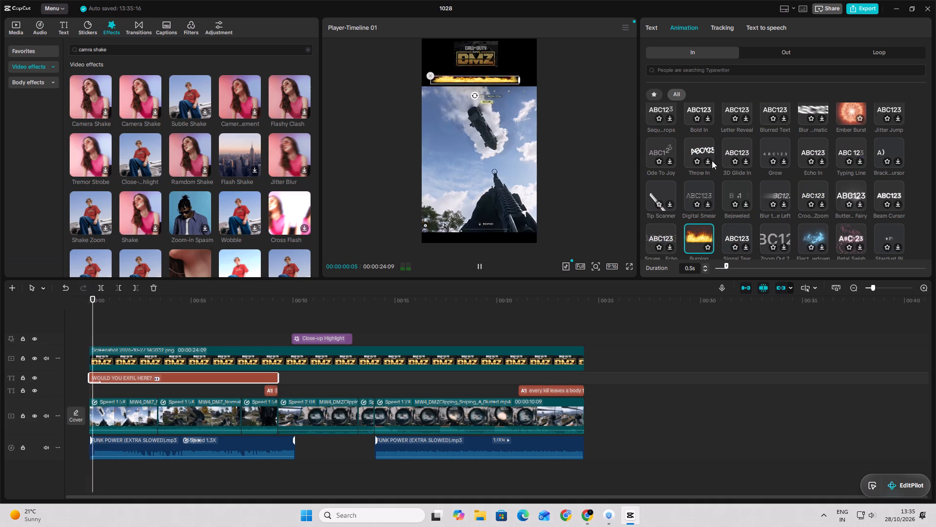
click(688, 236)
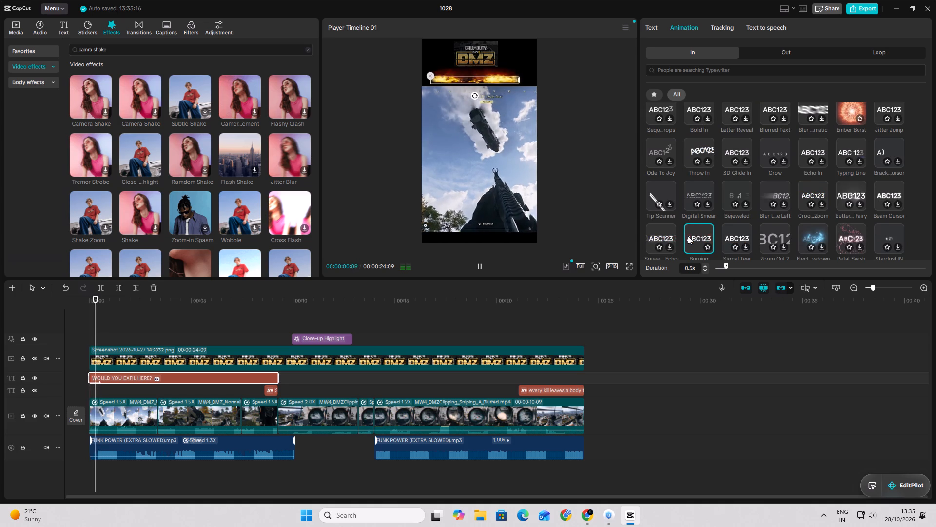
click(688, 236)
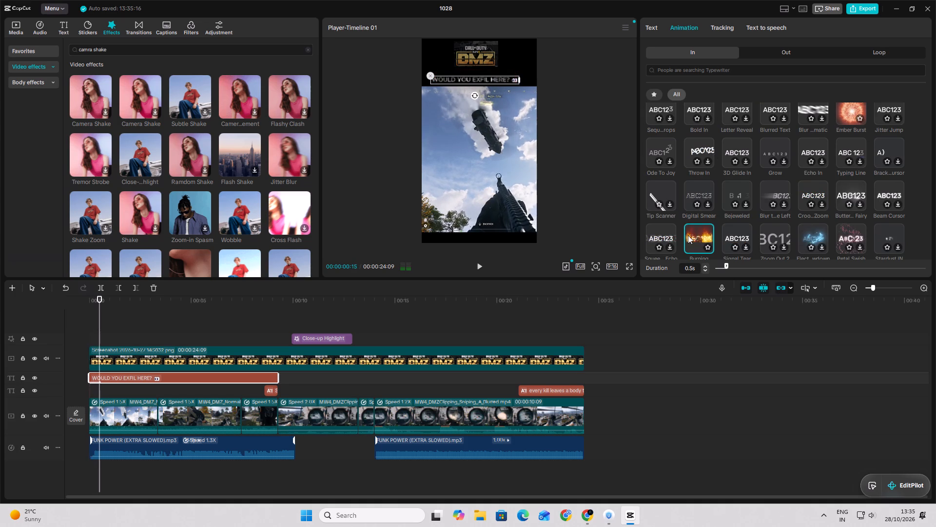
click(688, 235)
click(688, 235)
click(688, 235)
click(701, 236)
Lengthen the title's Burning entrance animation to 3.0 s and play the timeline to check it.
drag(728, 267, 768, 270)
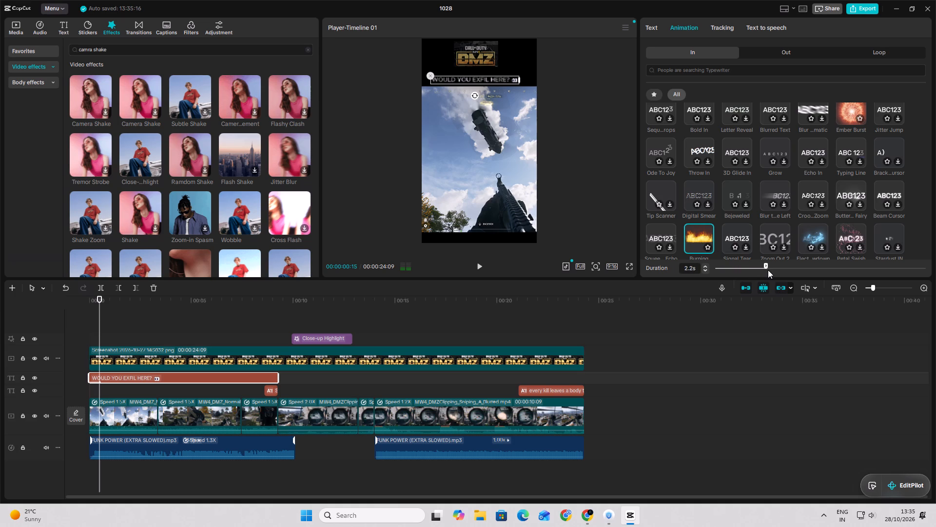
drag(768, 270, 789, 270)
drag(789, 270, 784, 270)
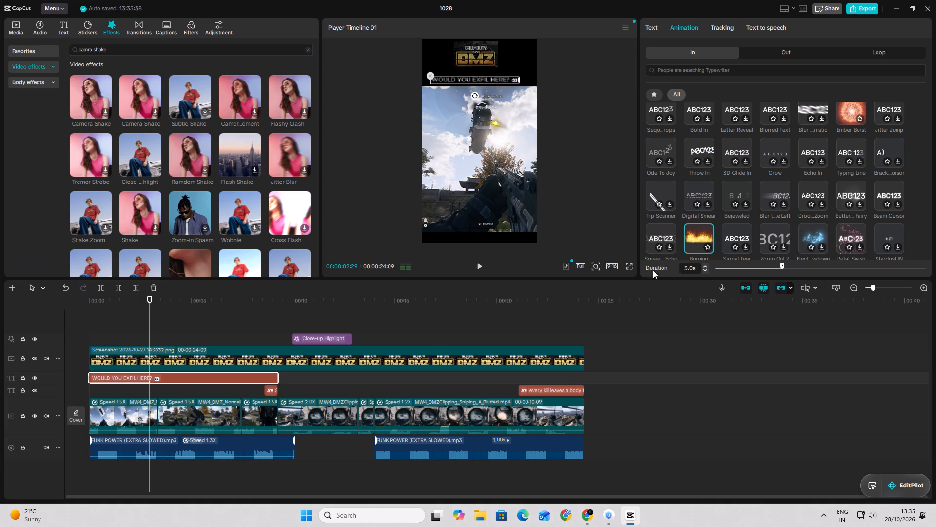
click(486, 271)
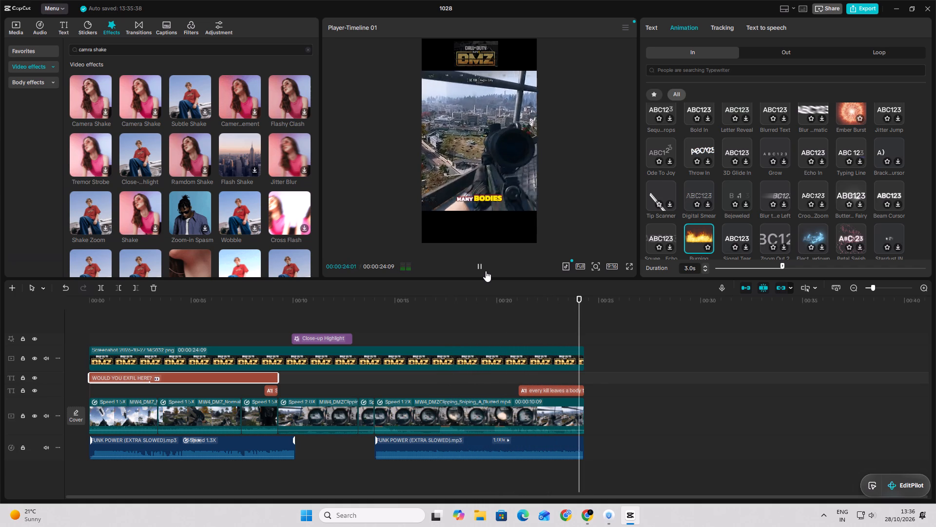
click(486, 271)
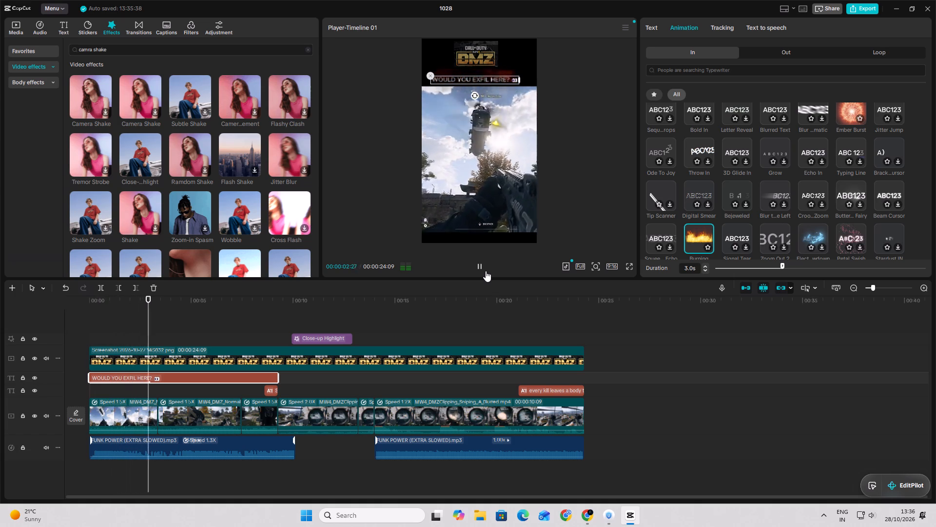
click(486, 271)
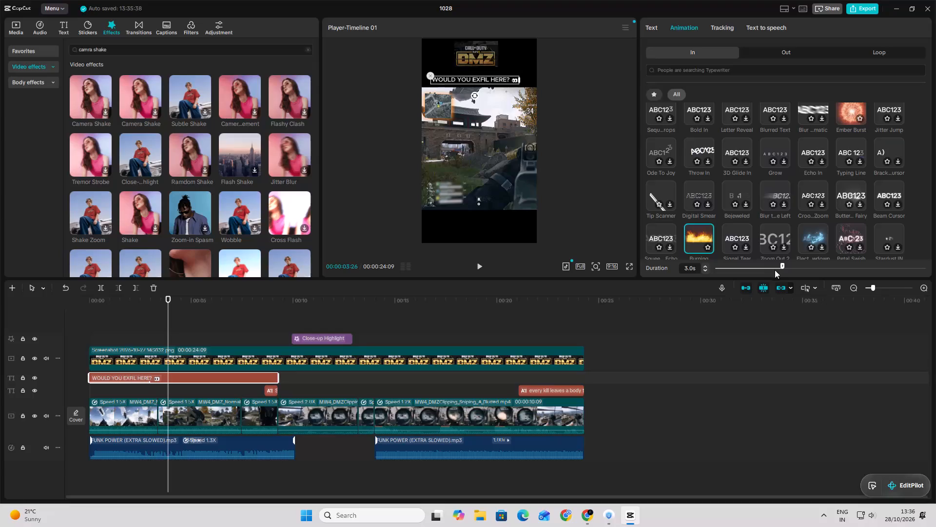
Shorten the title's entrance animation duration to 2.1 s and replay the timeline from the start.
drag(780, 264, 763, 267)
drag(763, 267, 761, 268)
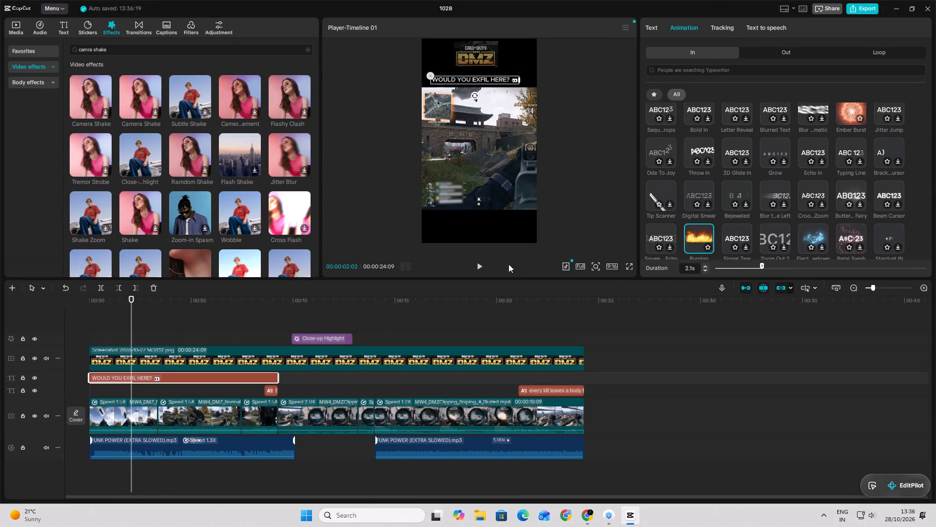
click(484, 261)
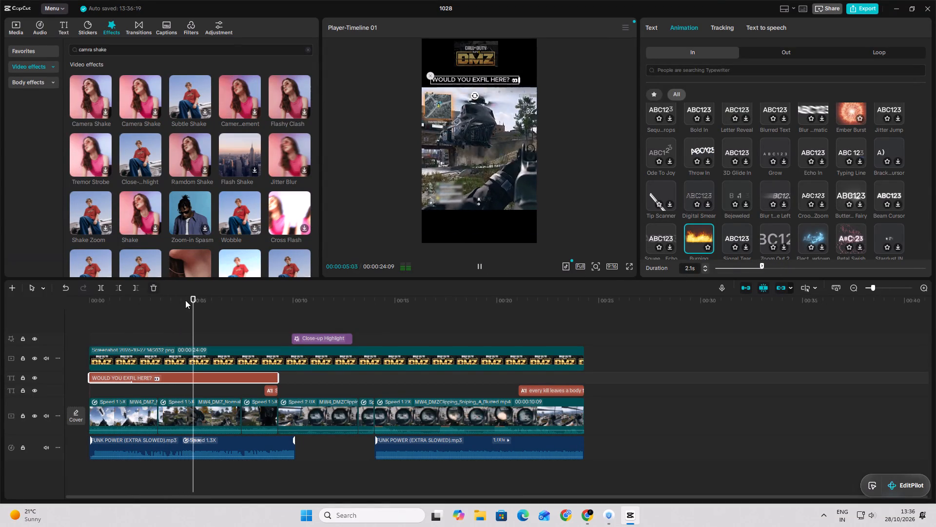
drag(198, 308, 38, 315)
click(482, 262)
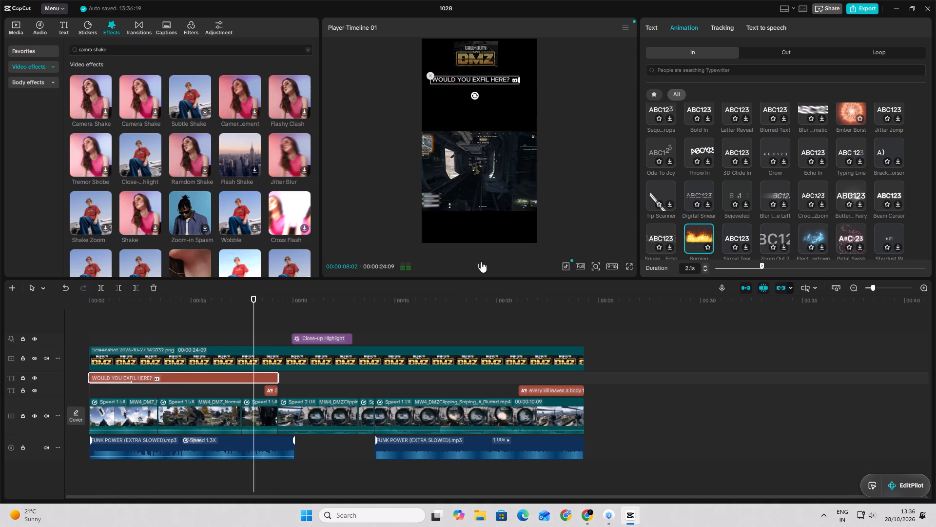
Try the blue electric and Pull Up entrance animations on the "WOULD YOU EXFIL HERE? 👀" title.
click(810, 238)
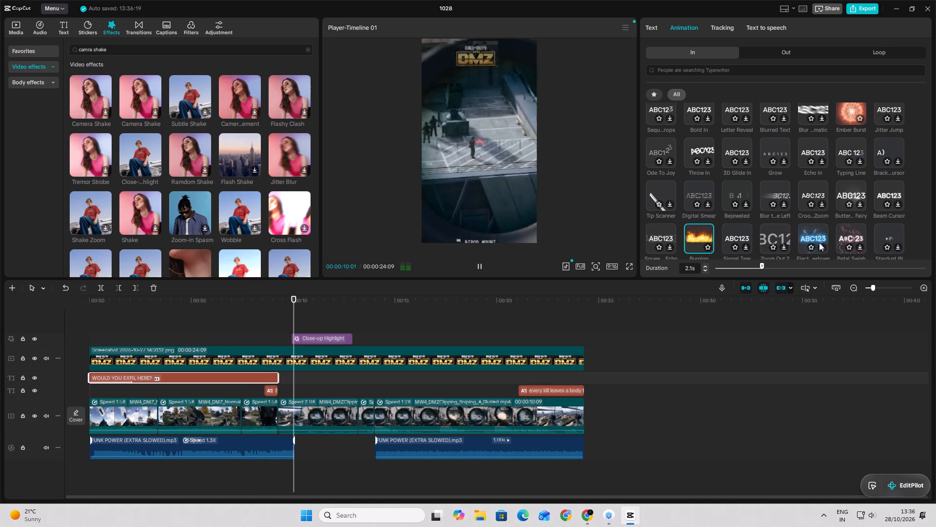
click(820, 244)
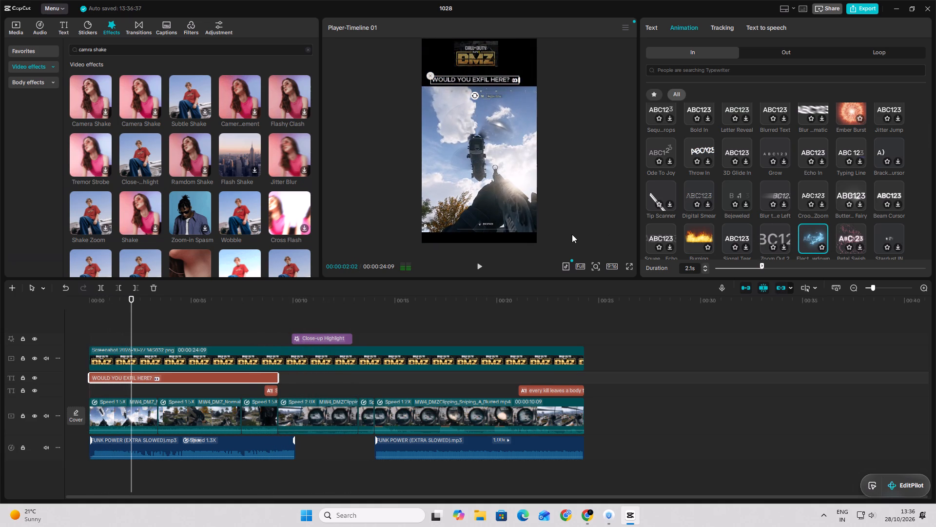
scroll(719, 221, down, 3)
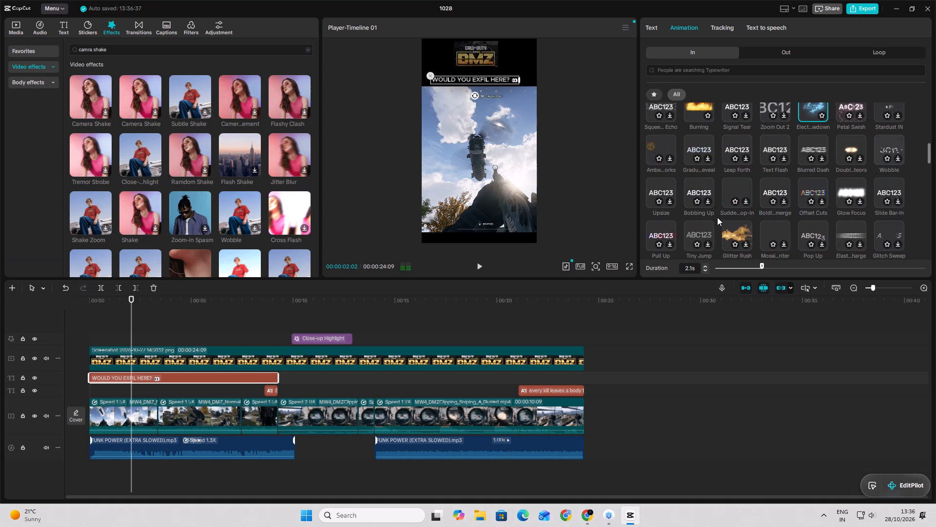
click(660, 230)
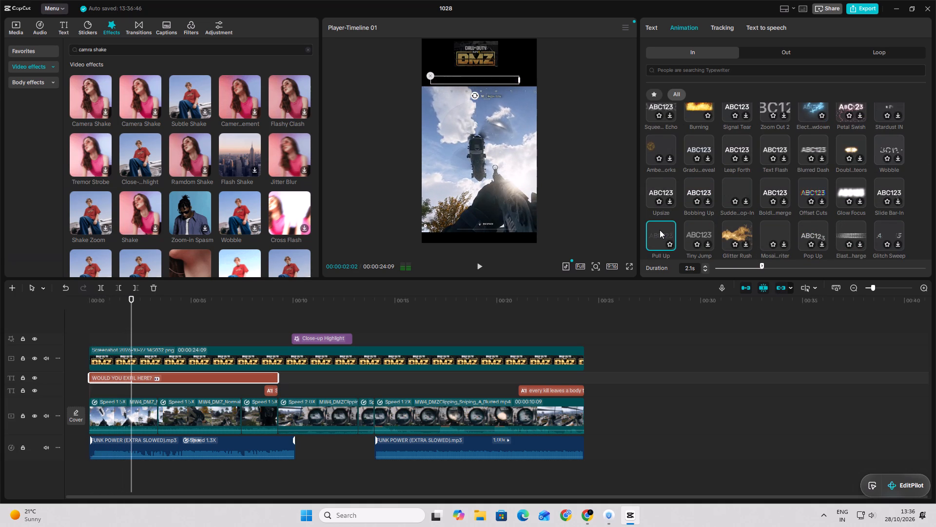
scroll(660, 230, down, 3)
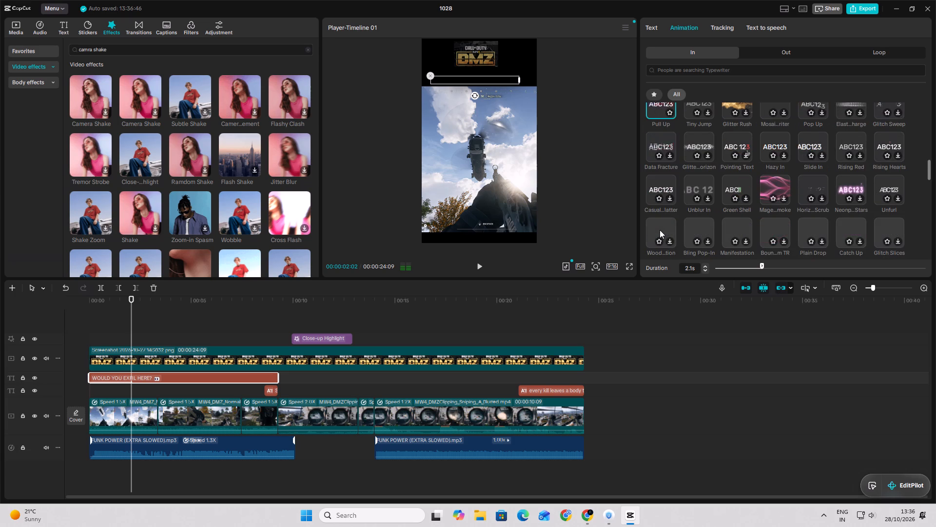
Apply the magenta smoke entrance animation to the "WOULD YOU EXFIL HERE? 👀" title and play it back.
click(778, 186)
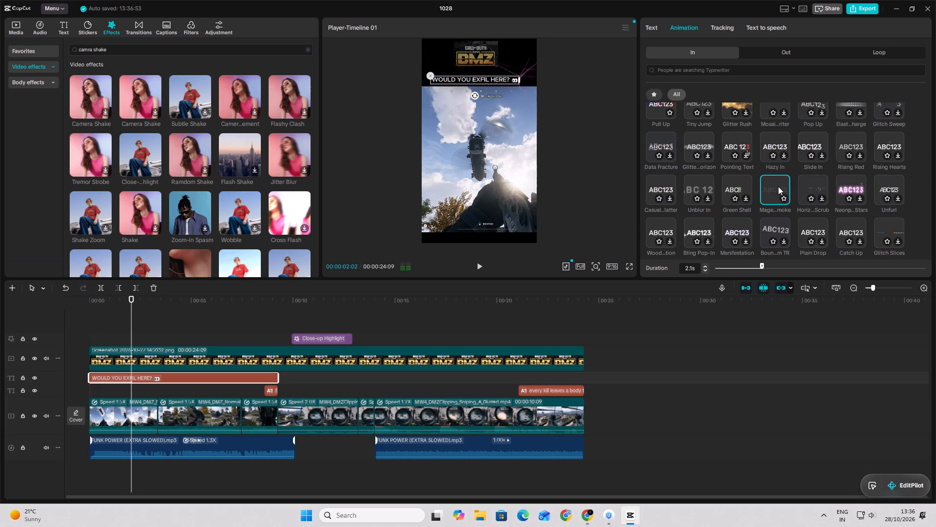
click(476, 269)
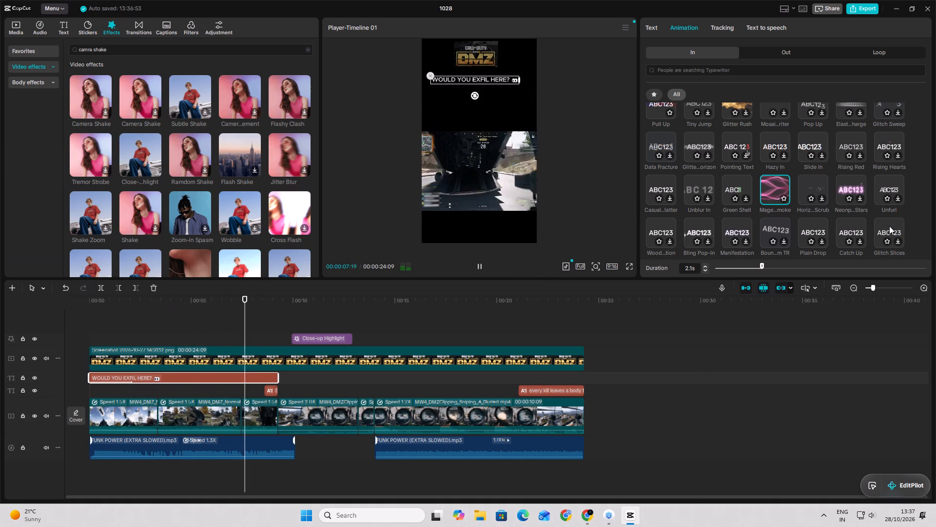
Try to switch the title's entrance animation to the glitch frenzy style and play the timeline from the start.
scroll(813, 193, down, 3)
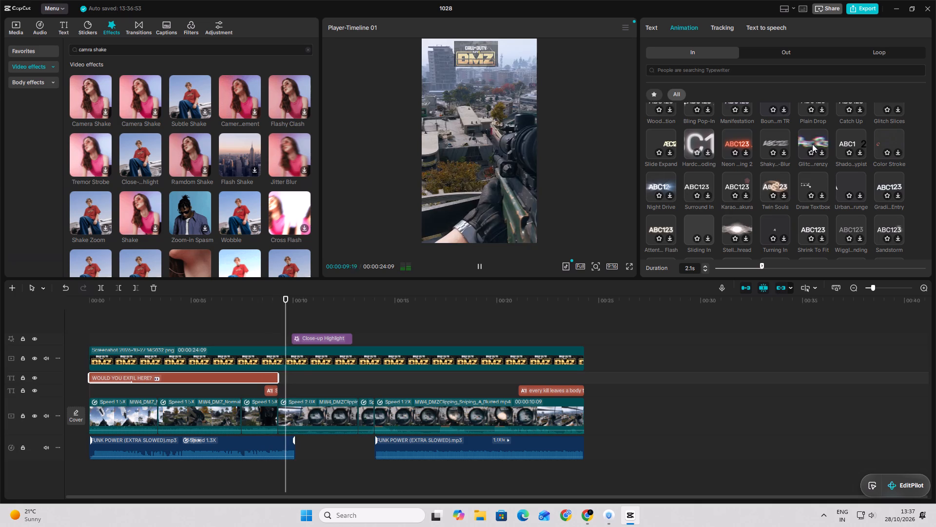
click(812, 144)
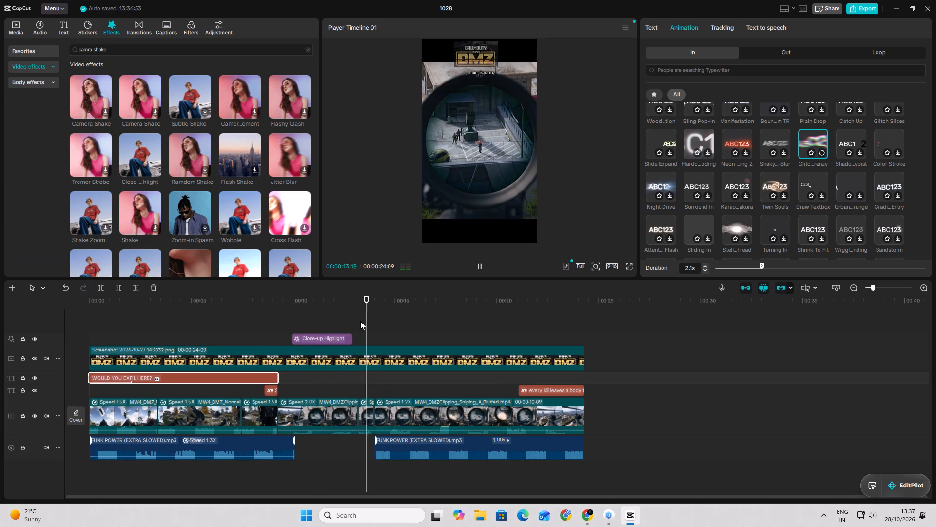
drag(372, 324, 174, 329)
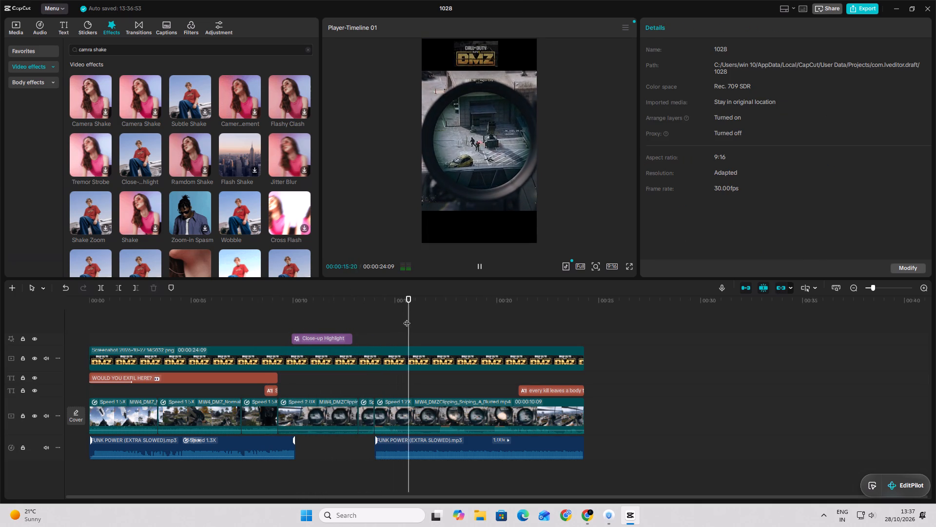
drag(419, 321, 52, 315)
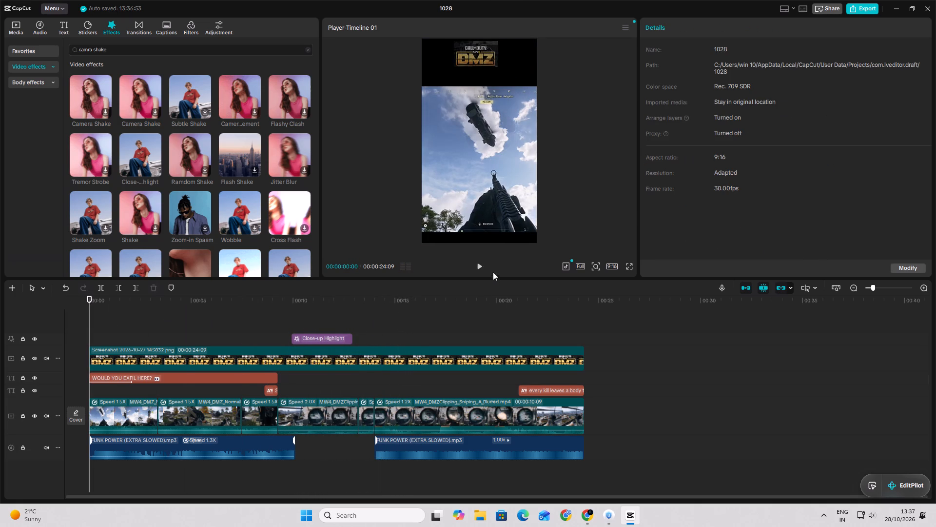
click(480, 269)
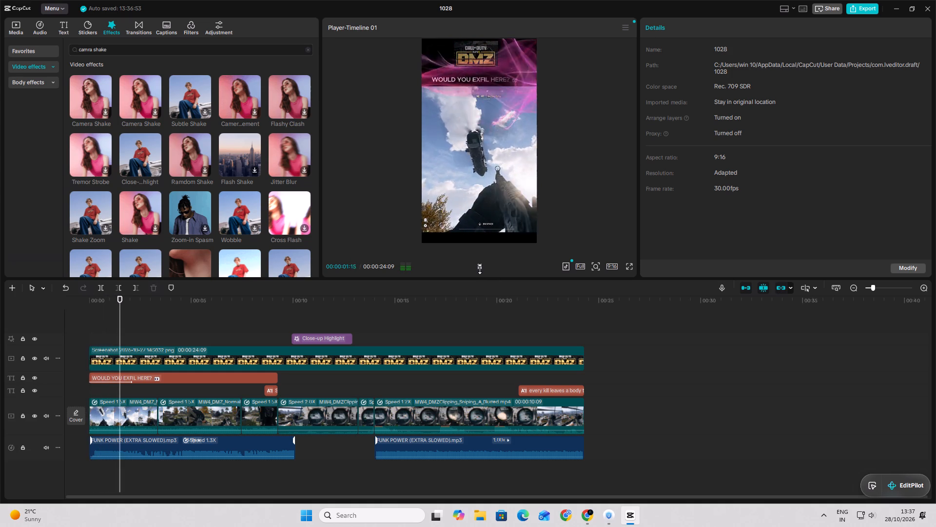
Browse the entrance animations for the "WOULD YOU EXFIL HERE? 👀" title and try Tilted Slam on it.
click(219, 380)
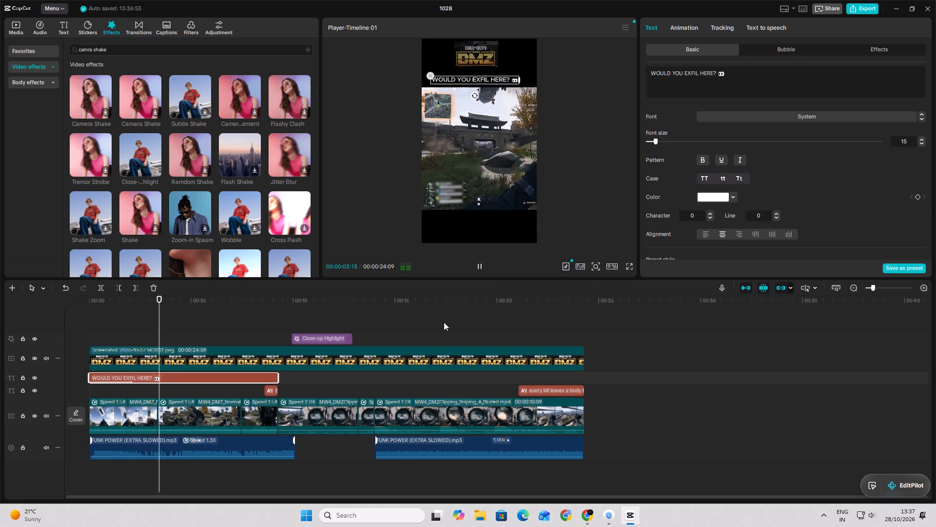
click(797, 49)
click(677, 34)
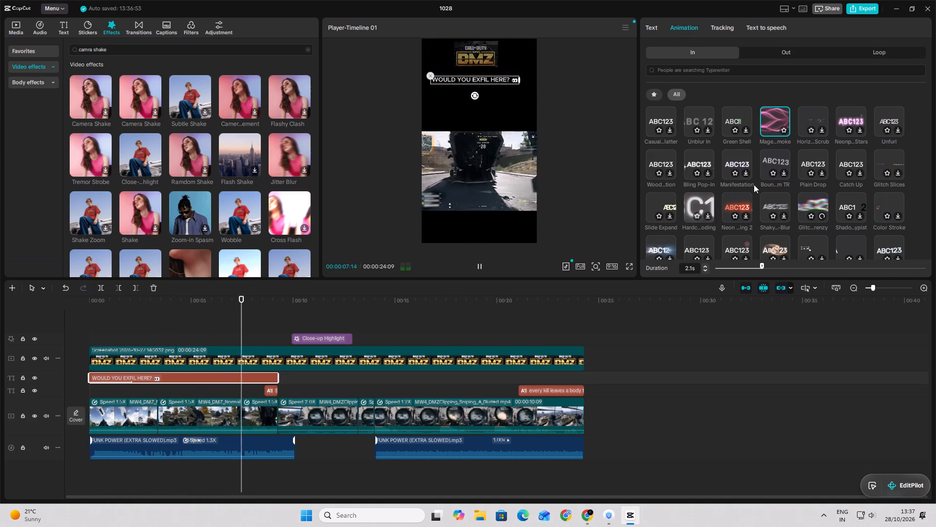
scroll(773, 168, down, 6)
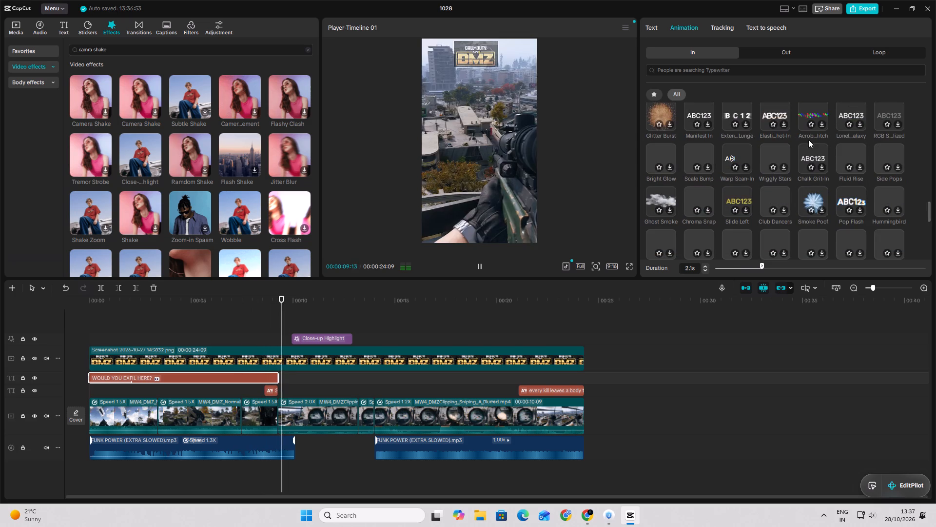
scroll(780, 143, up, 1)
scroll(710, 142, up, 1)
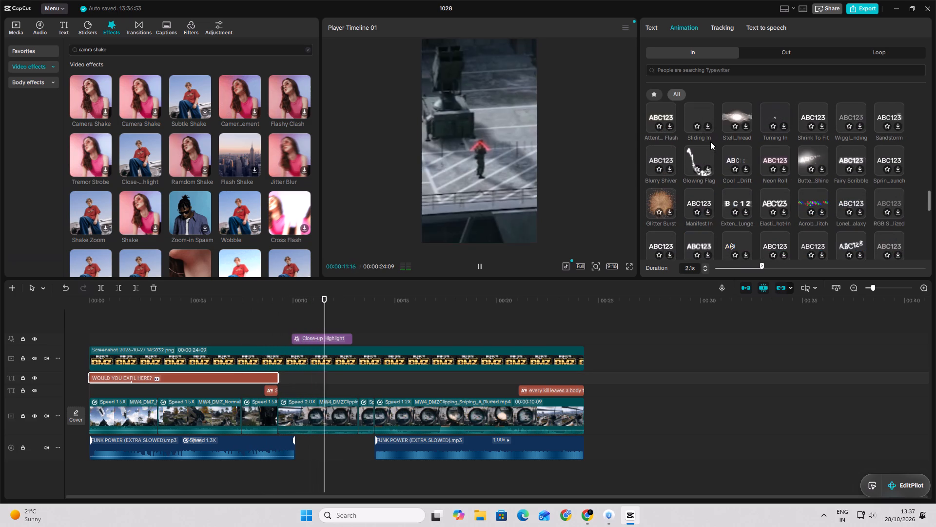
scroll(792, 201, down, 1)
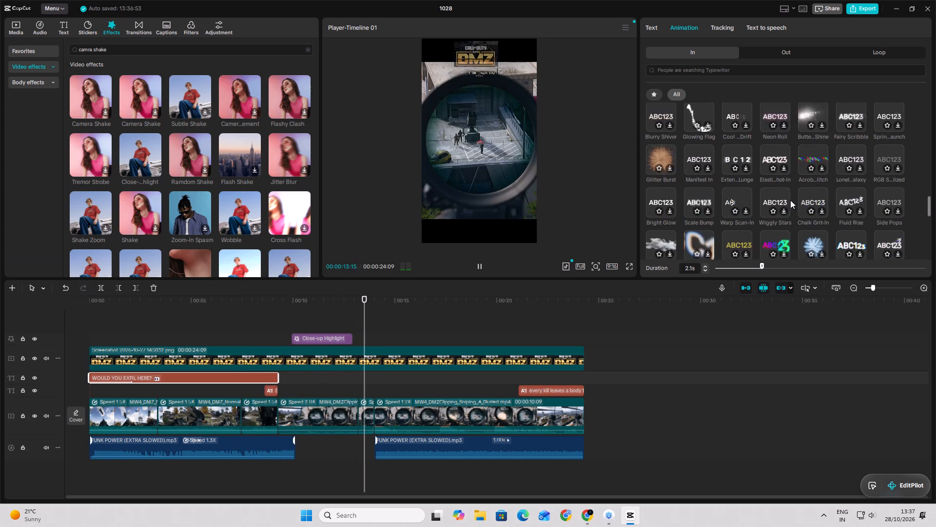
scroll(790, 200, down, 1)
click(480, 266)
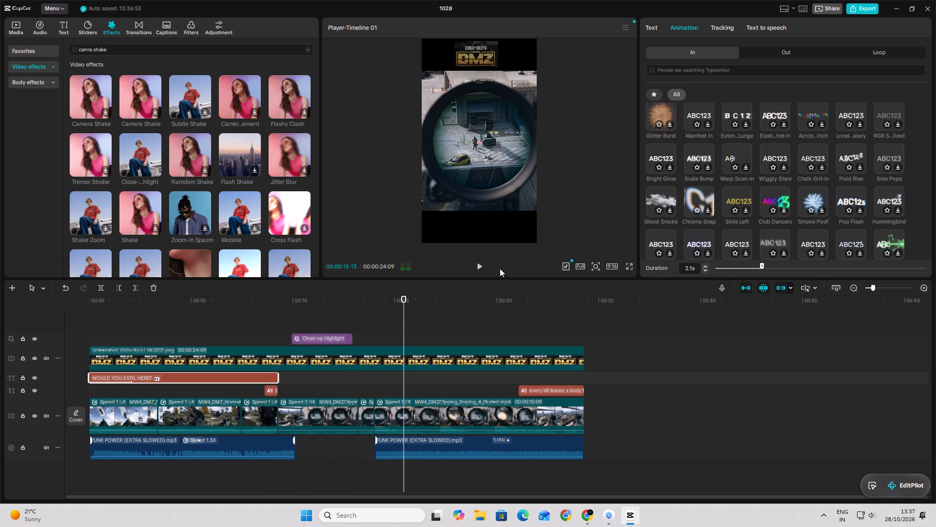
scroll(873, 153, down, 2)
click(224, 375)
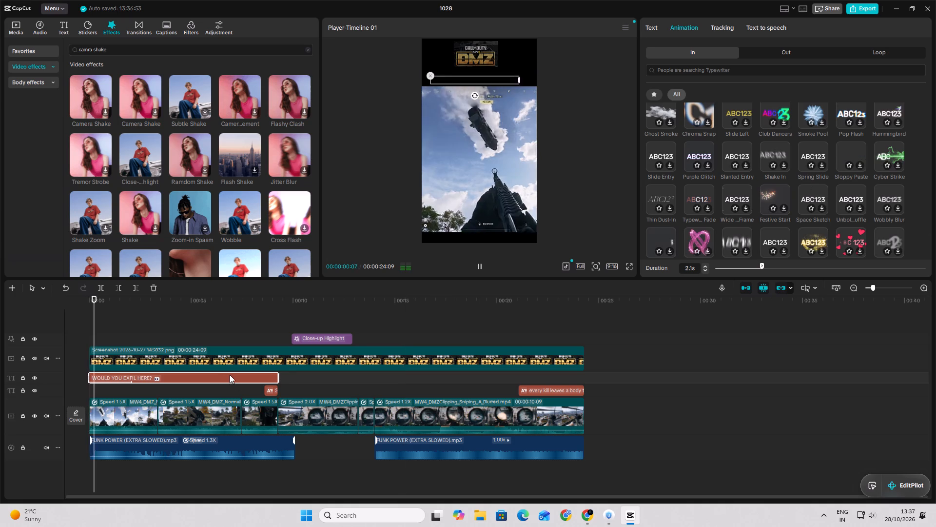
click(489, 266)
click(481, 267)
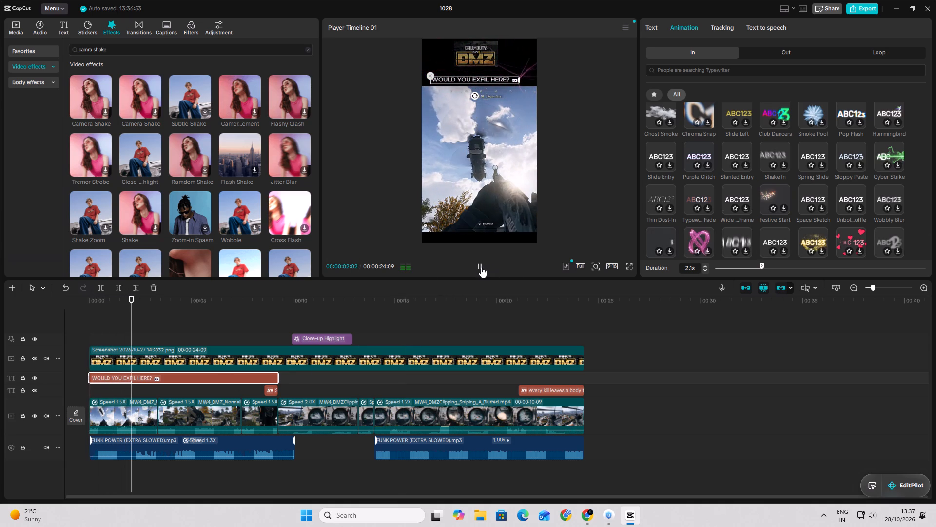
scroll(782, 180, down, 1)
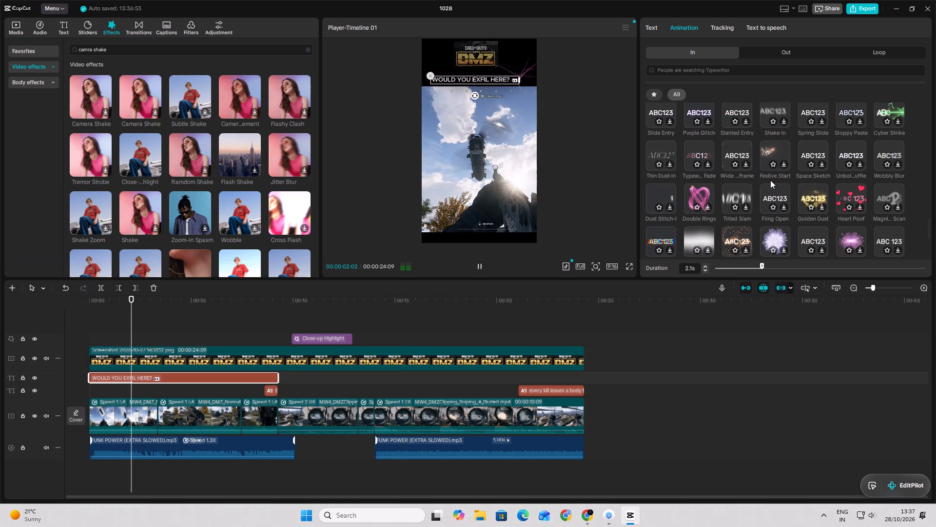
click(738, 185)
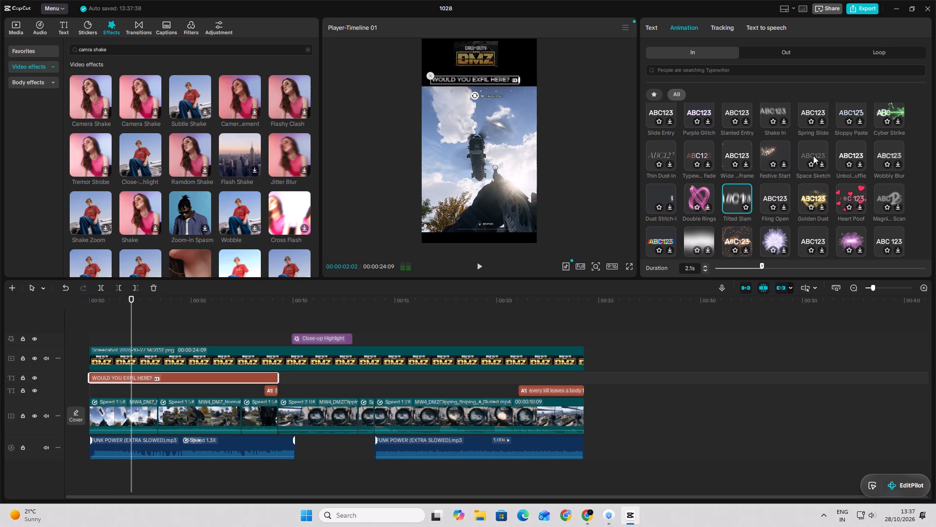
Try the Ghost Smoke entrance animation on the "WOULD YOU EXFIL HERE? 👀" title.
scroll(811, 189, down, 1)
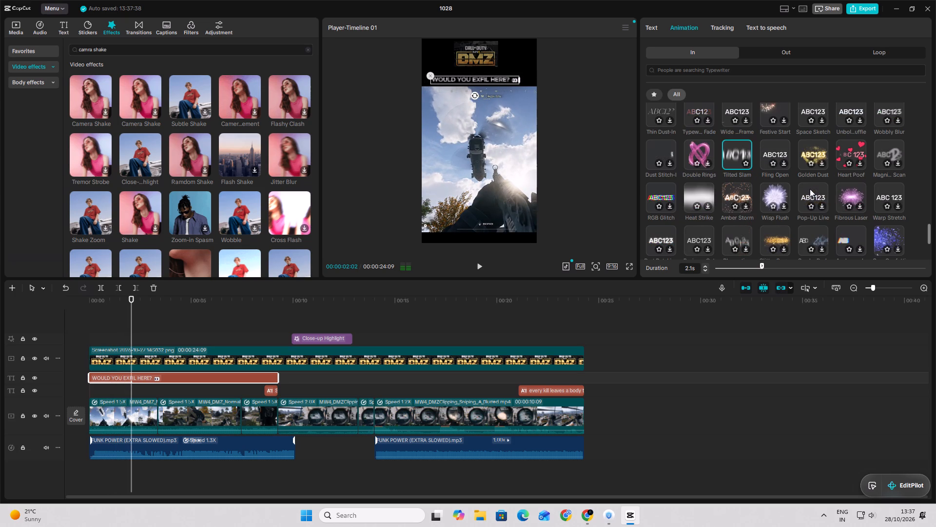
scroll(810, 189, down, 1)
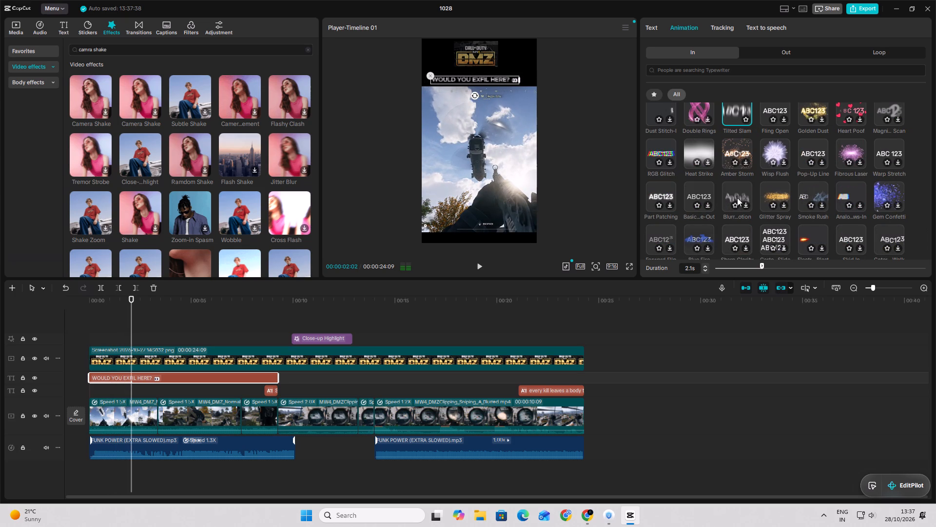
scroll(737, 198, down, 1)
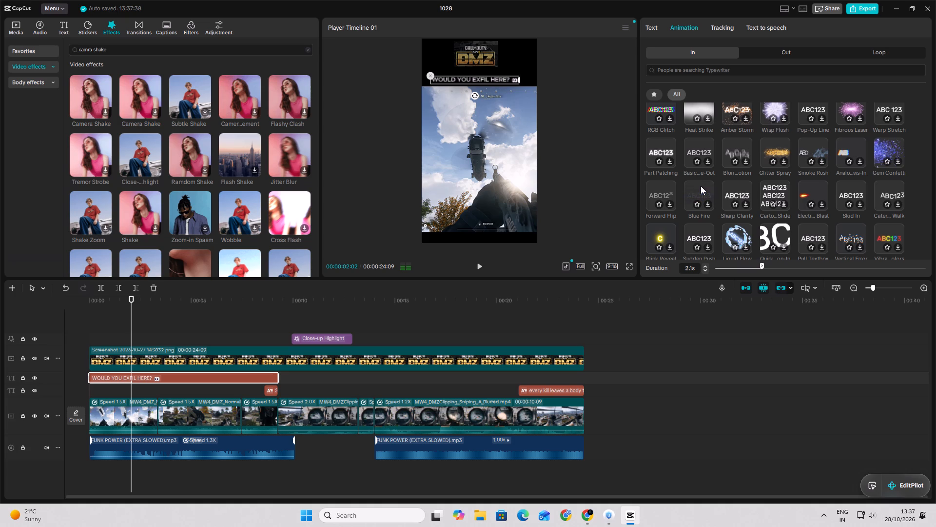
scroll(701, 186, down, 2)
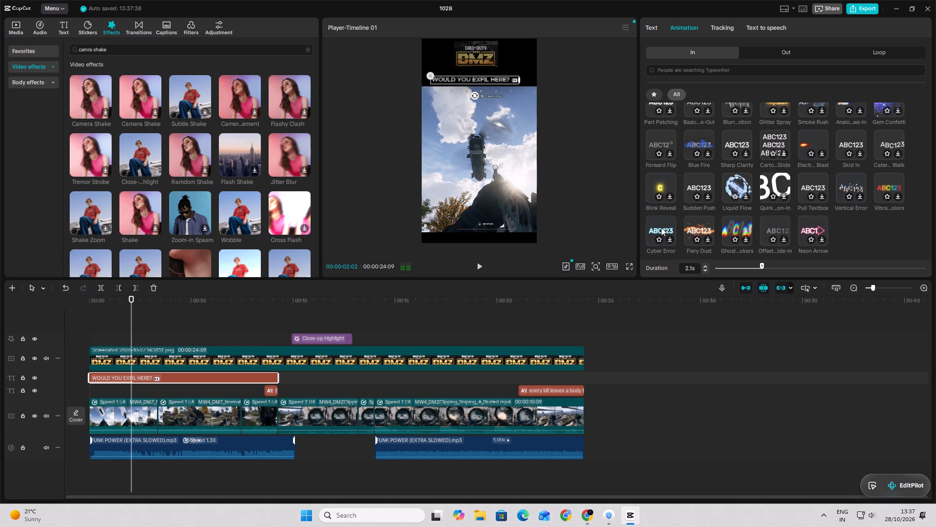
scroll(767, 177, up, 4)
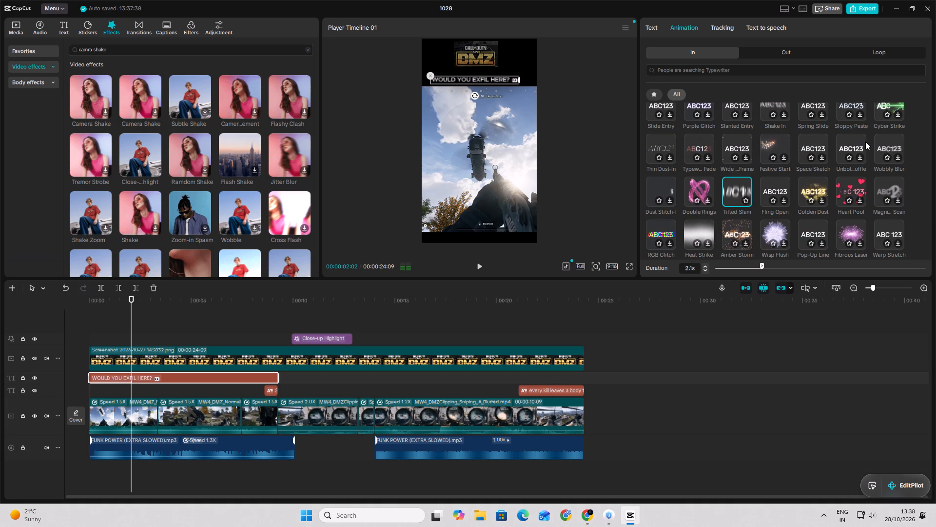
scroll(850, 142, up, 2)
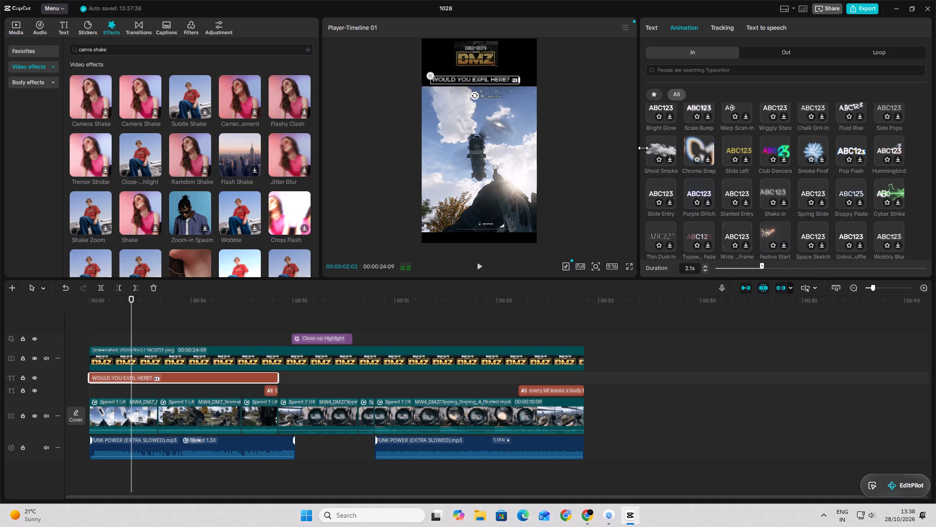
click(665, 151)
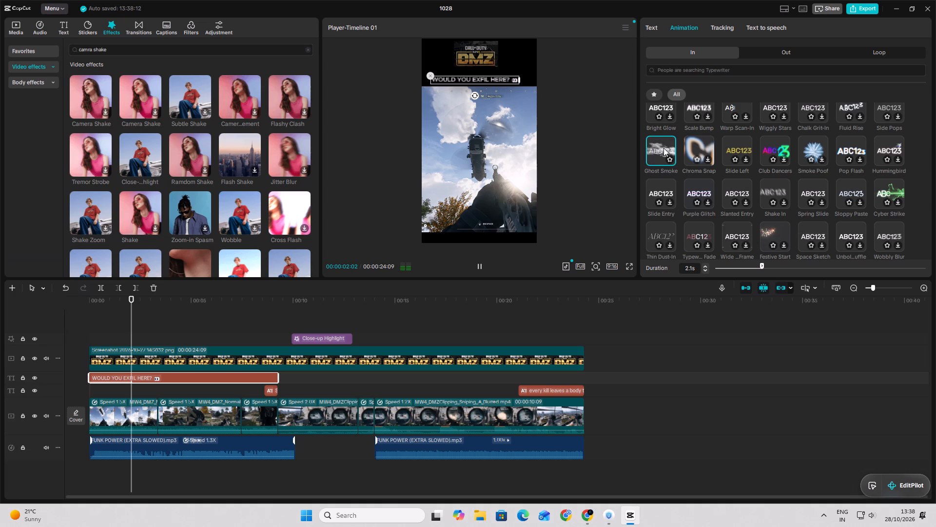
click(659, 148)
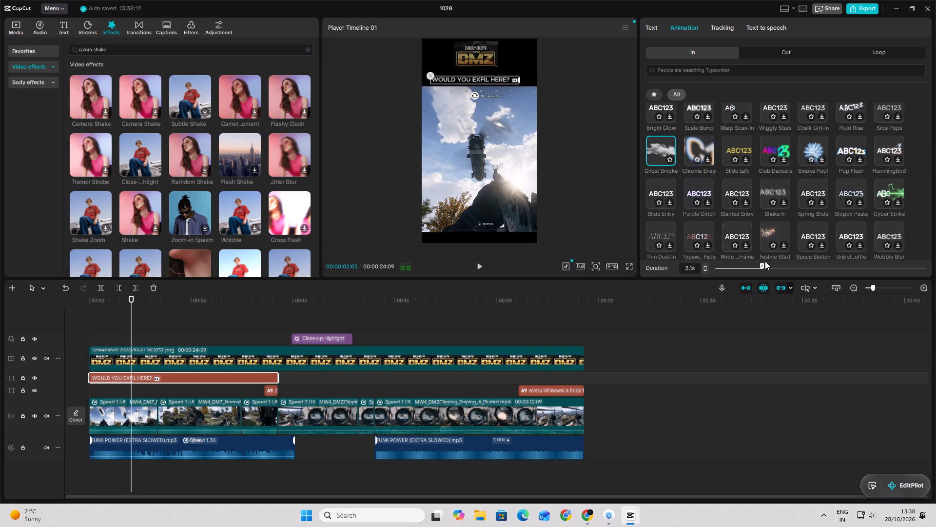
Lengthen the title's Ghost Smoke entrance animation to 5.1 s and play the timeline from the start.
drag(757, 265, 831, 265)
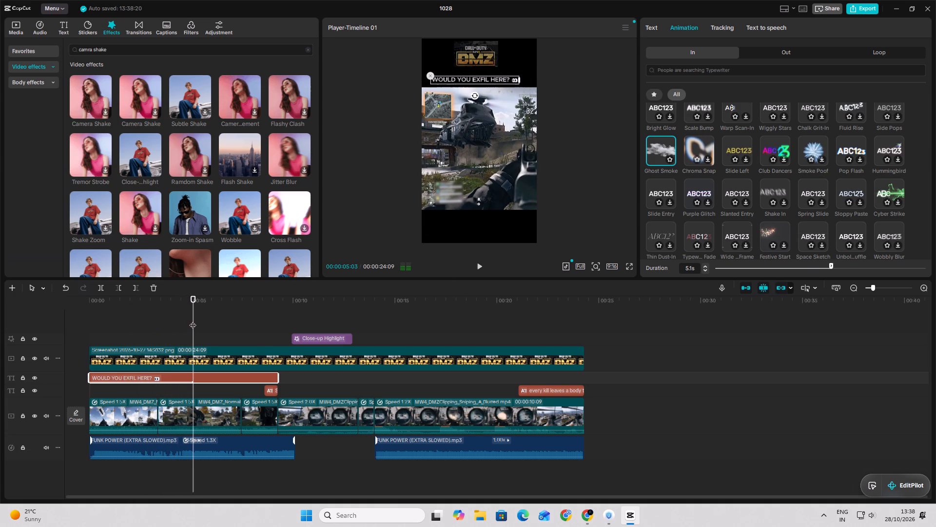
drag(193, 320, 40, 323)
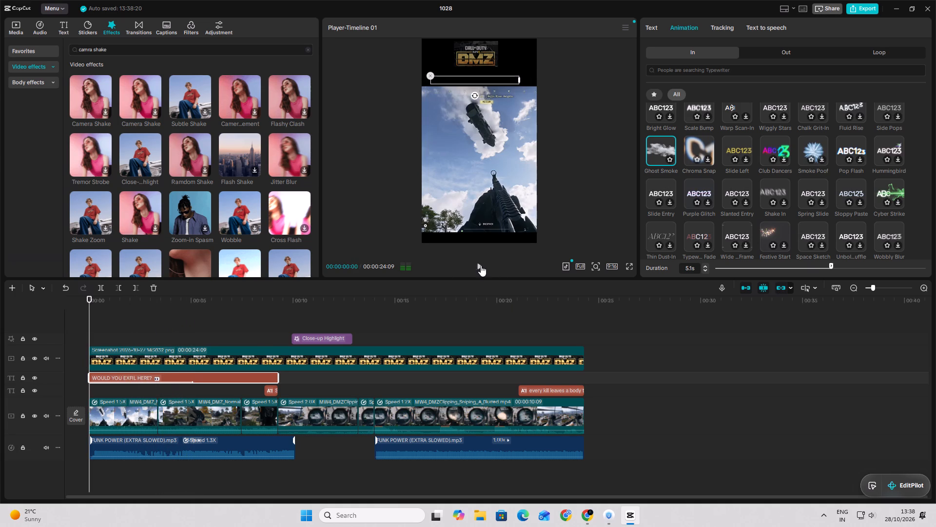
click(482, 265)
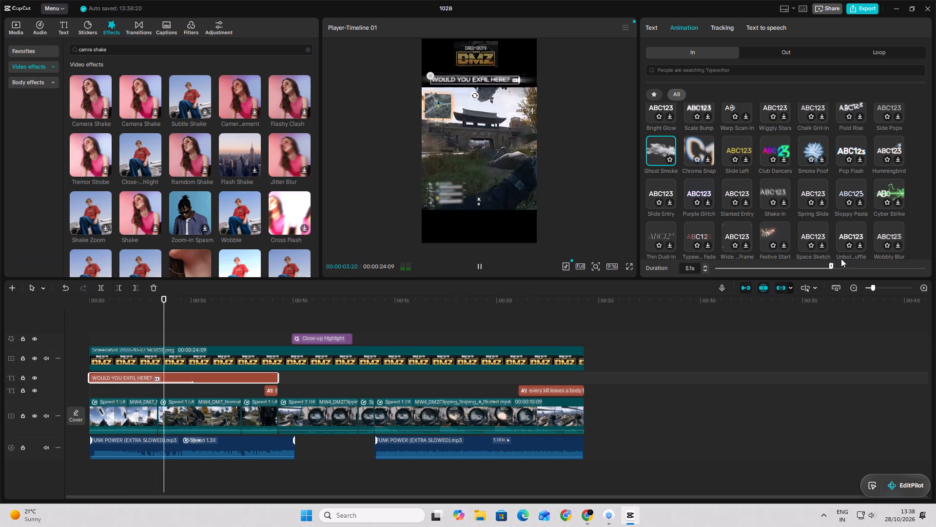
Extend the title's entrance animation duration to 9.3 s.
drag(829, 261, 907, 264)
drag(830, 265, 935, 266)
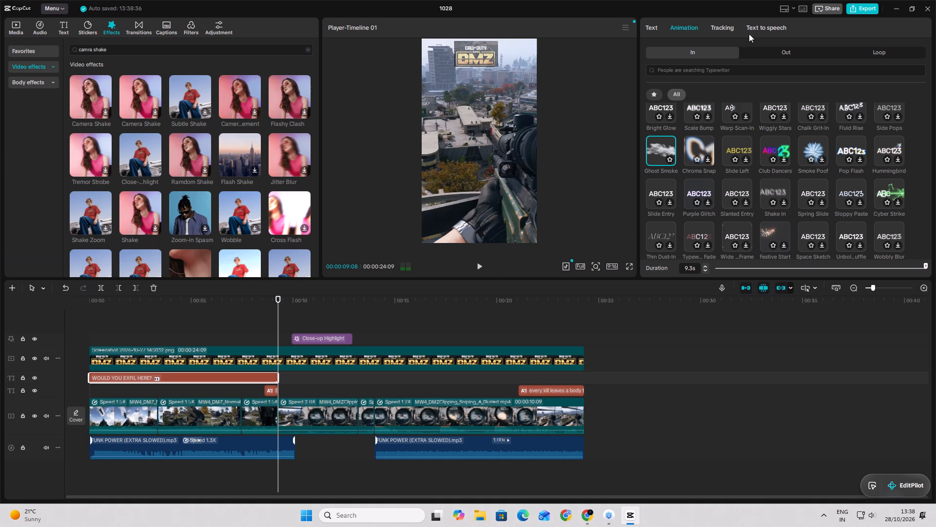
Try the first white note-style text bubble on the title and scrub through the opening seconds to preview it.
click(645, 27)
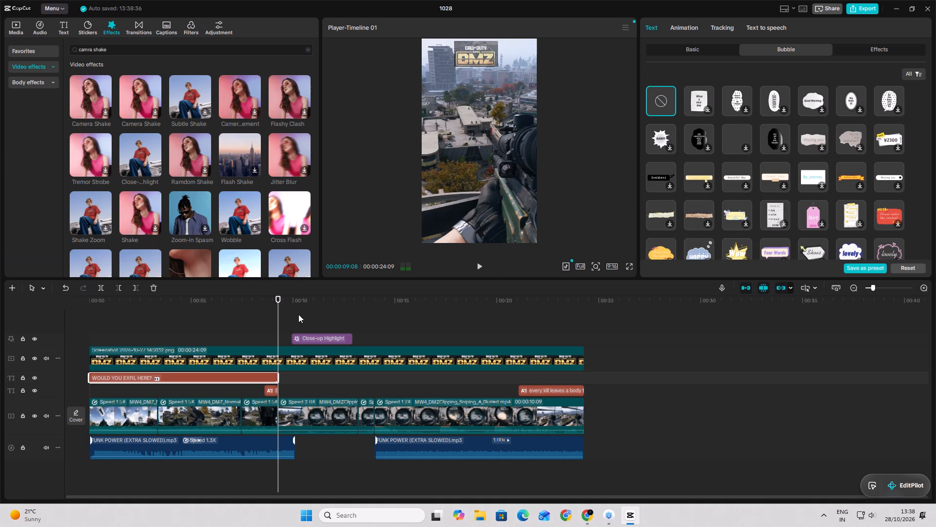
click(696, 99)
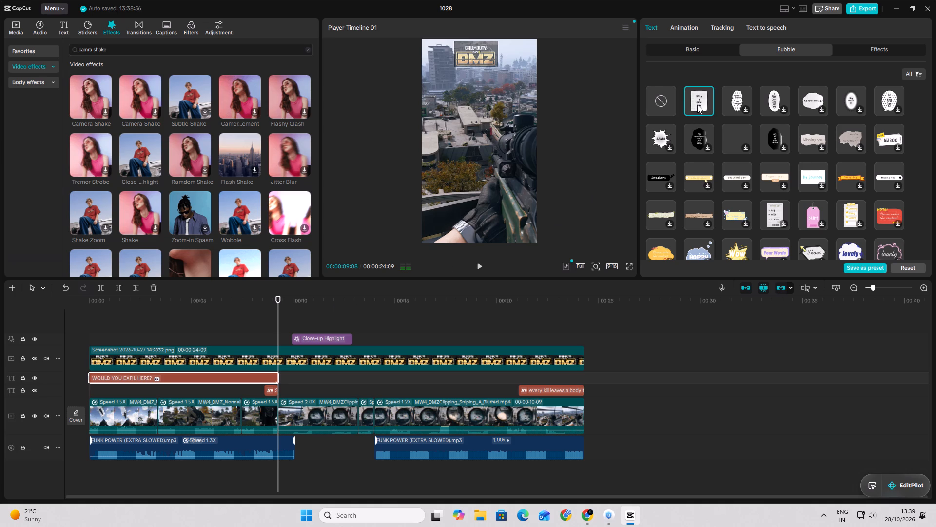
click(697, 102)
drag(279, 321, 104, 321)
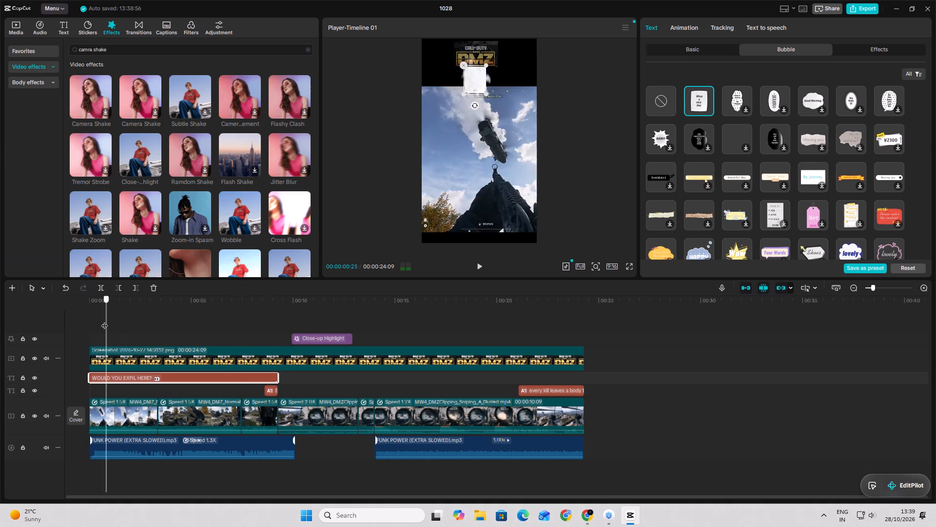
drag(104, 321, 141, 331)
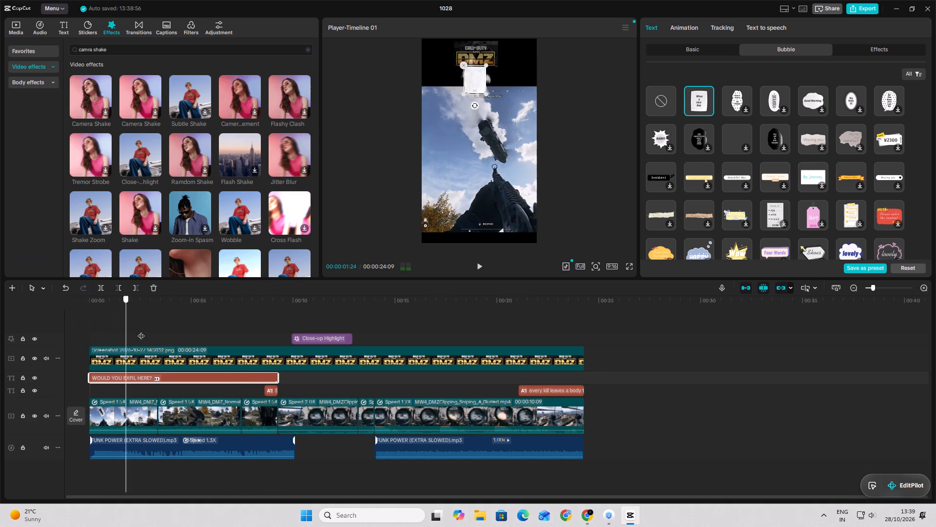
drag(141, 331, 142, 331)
Delete the "WOULD YOU EXFIL HERE? 👀" title from the timeline.
click(462, 62)
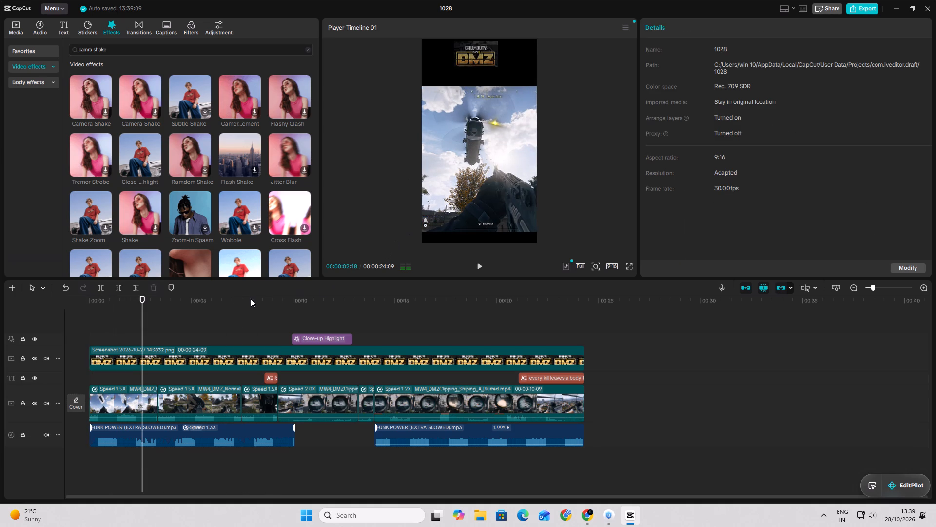
Add a default text clip and stretch it from the start of the timeline to just before the first caption.
click(60, 29)
click(105, 79)
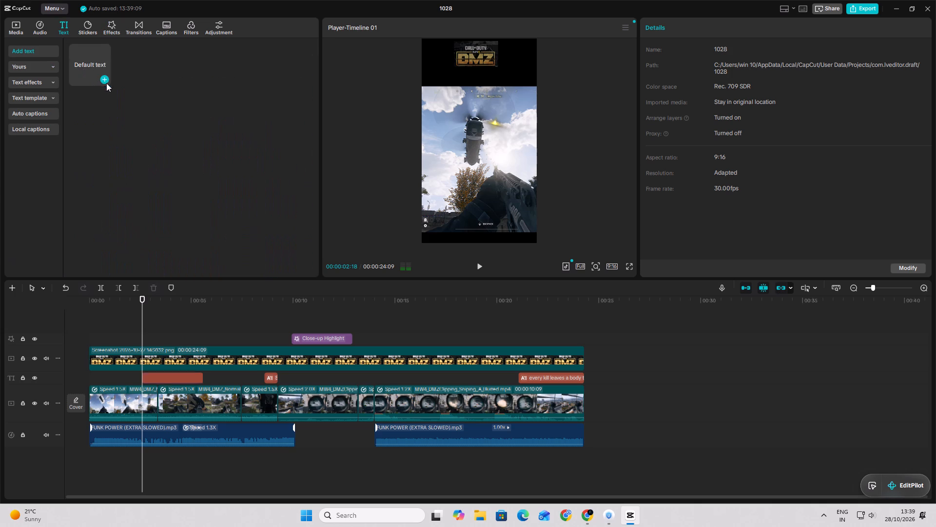
drag(141, 378, 84, 378)
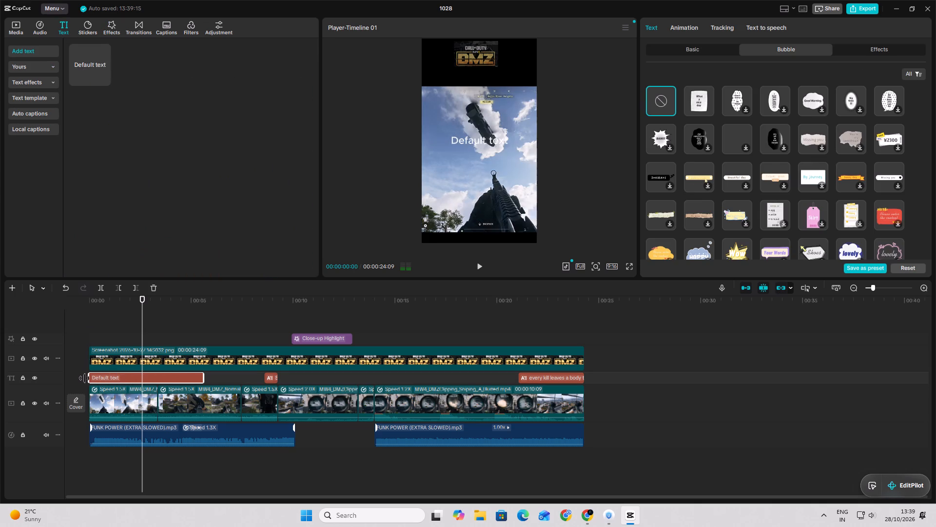
drag(84, 378, 83, 379)
drag(201, 374, 260, 376)
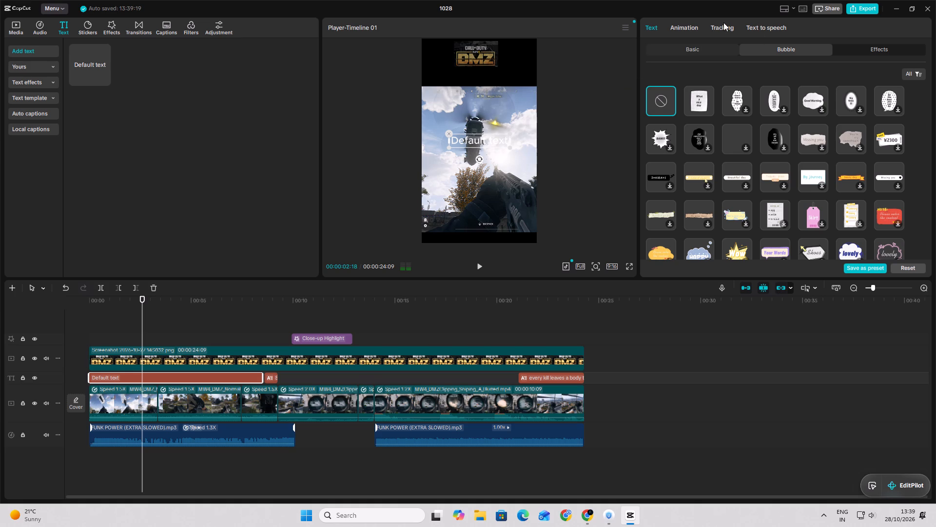
Apply the Ghost Smoke entrance animation to the default text clip.
click(680, 26)
scroll(730, 166, up, 4)
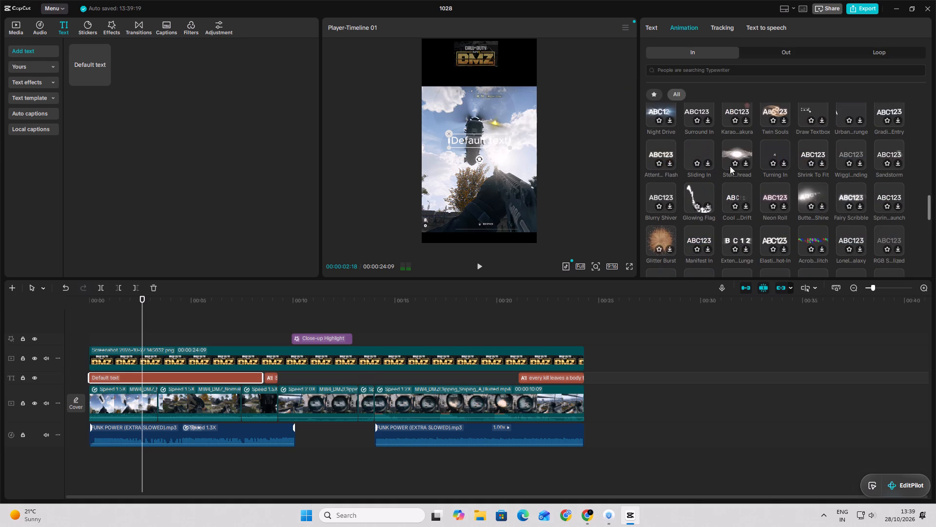
scroll(730, 166, down, 1)
scroll(730, 166, up, 7)
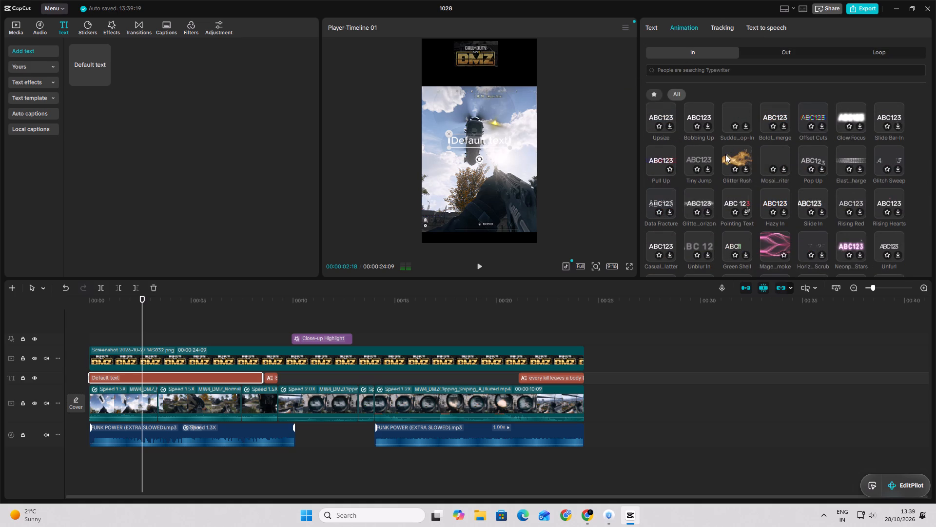
scroll(725, 154, up, 16)
scroll(712, 152, down, 7)
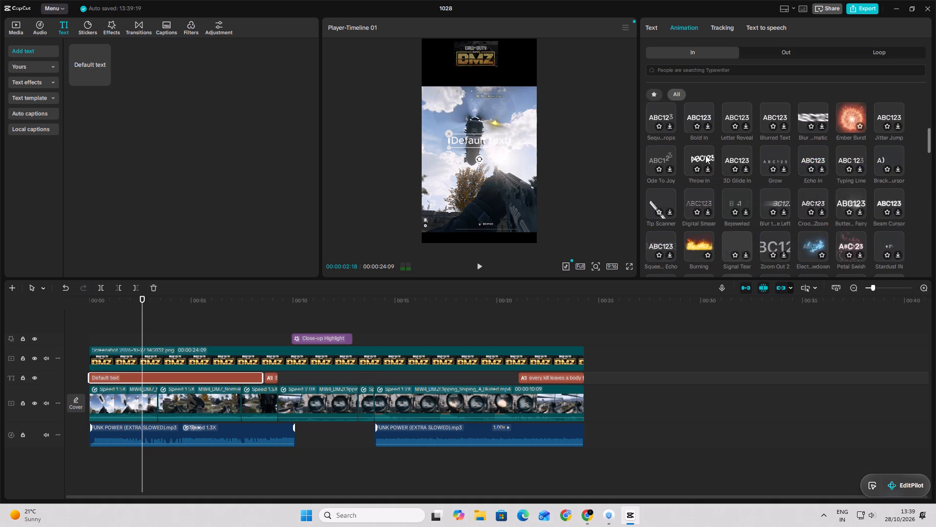
scroll(705, 155, down, 11)
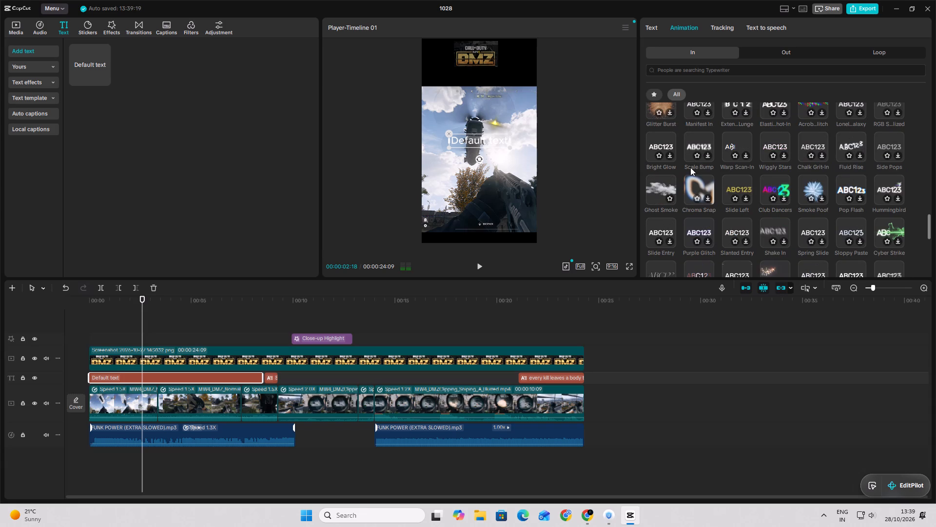
click(654, 185)
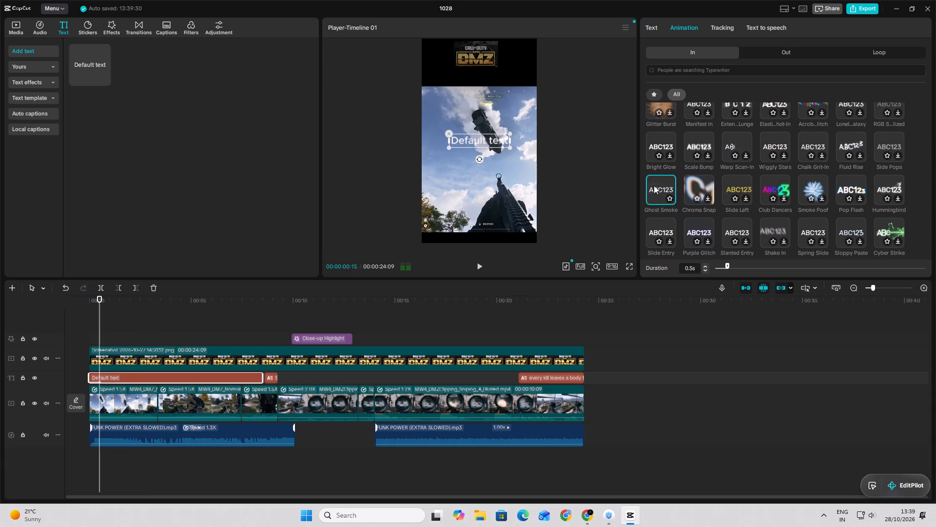
Move the default text into the black band just below the DMZ logo, centre it and shrink it slightly.
drag(479, 142, 473, 81)
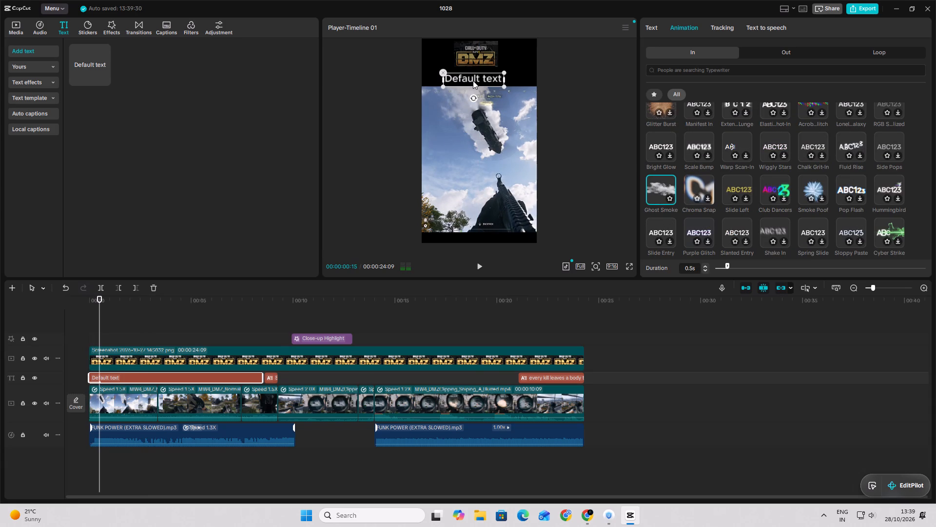
drag(473, 81, 474, 83)
click(475, 81)
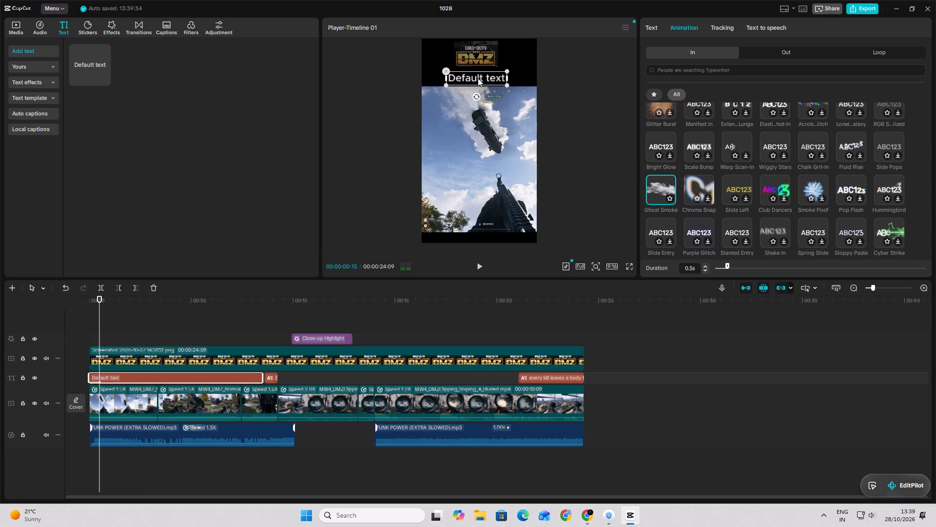
drag(505, 83, 500, 82)
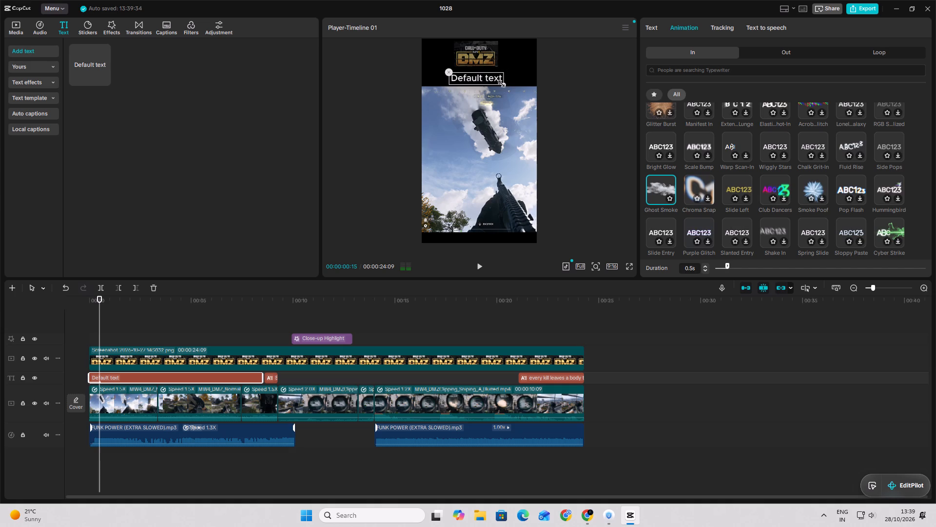
drag(500, 82, 498, 82)
click(476, 82)
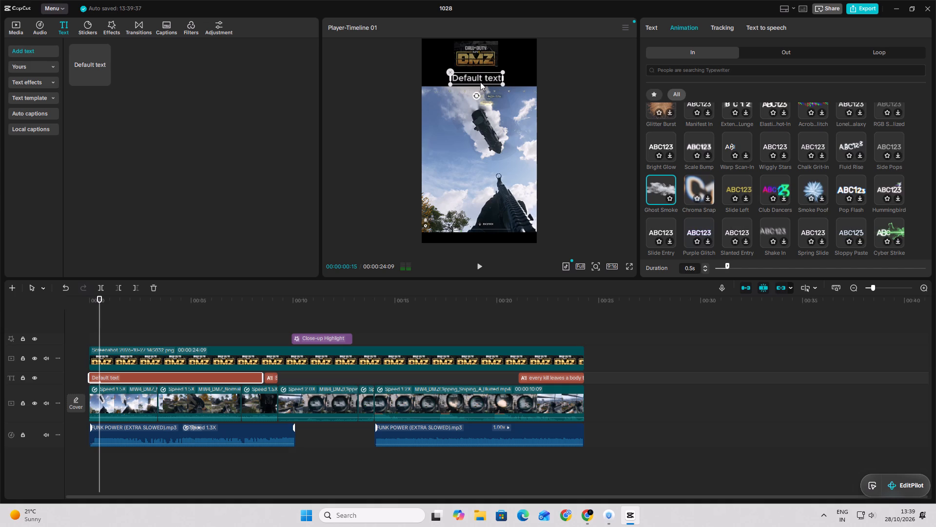
Replace the default text with "WOULD YOU EXFIL HERE? 👀" and scale it down to fit within the frame's width.
click(649, 30)
click(682, 45)
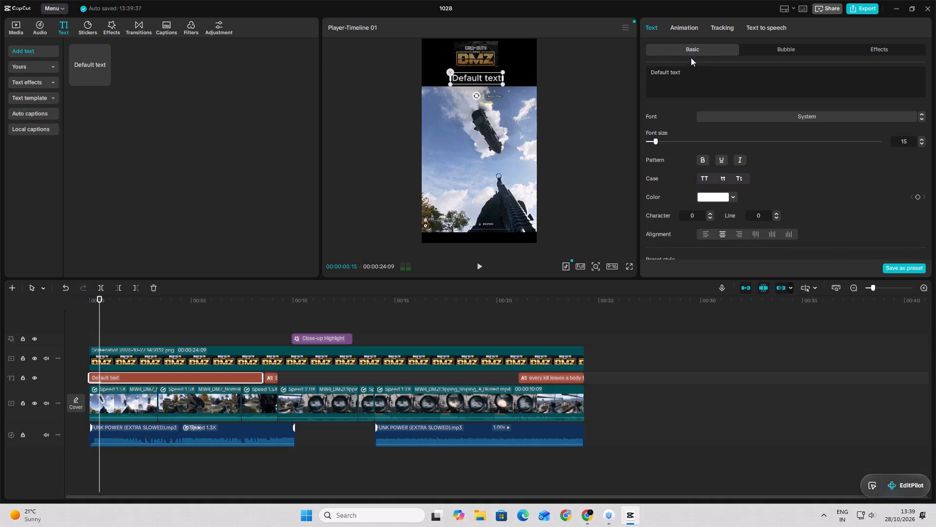
drag(691, 72, 607, 68)
key(ctrl+v)
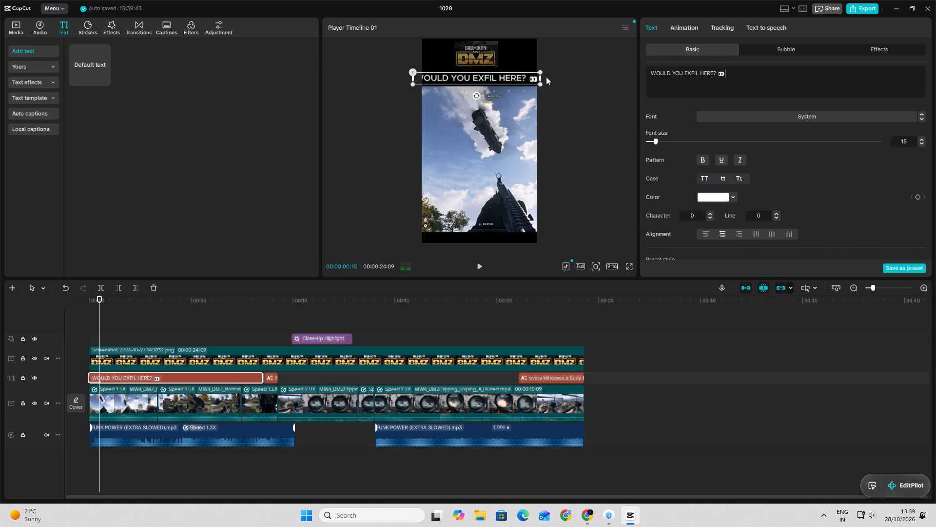
drag(539, 84, 523, 76)
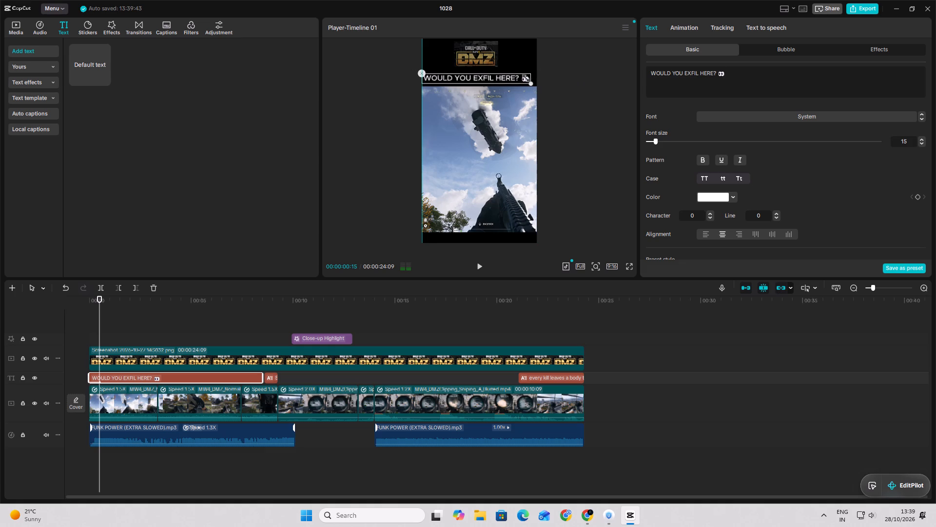
drag(523, 76, 514, 75)
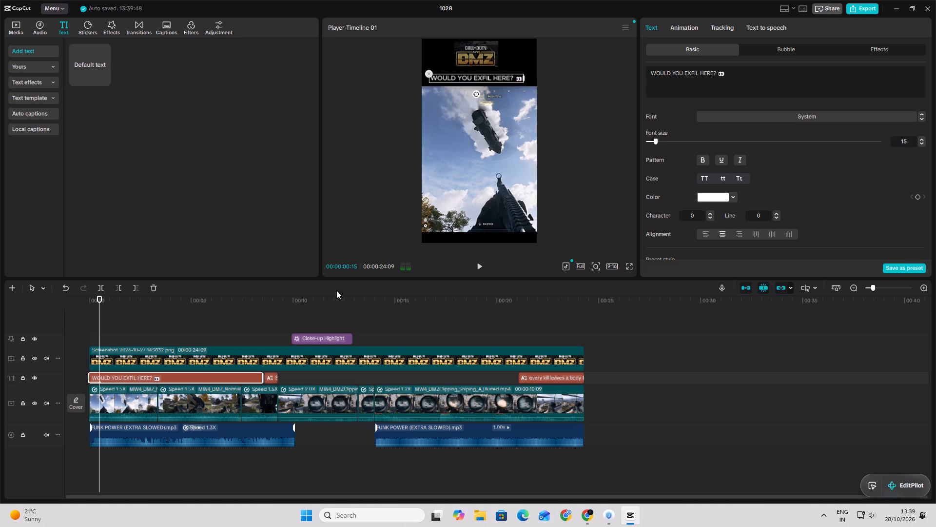
Preview the title, reapply its Ghost Smoke entrance animation and extend the animation duration to 8.5 s.
click(480, 266)
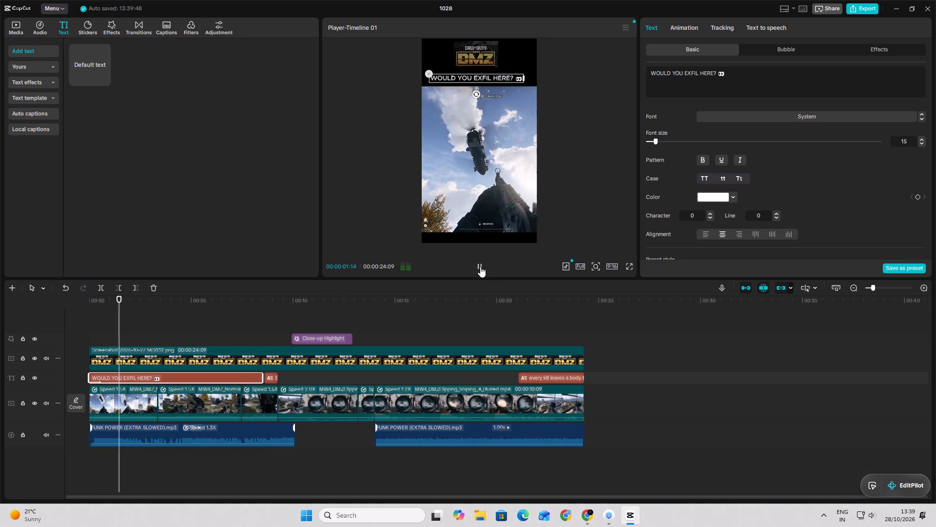
click(683, 29)
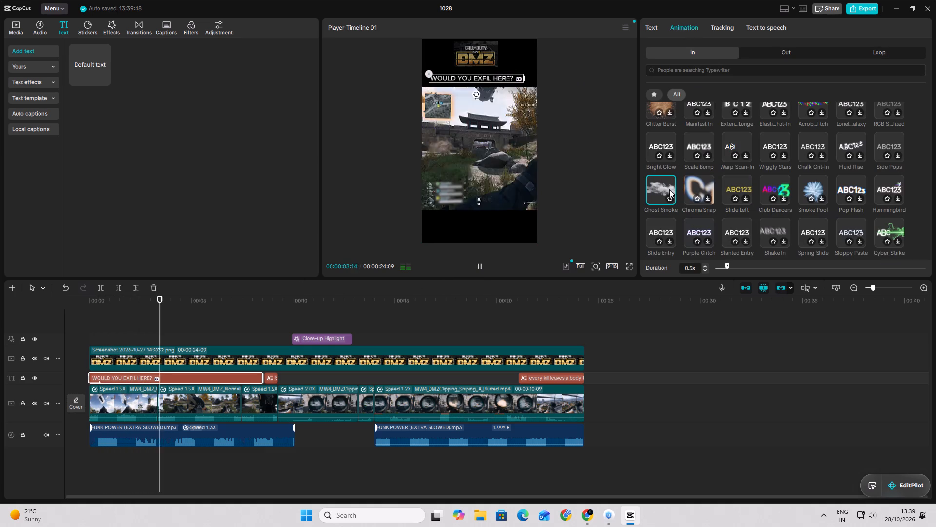
click(656, 192)
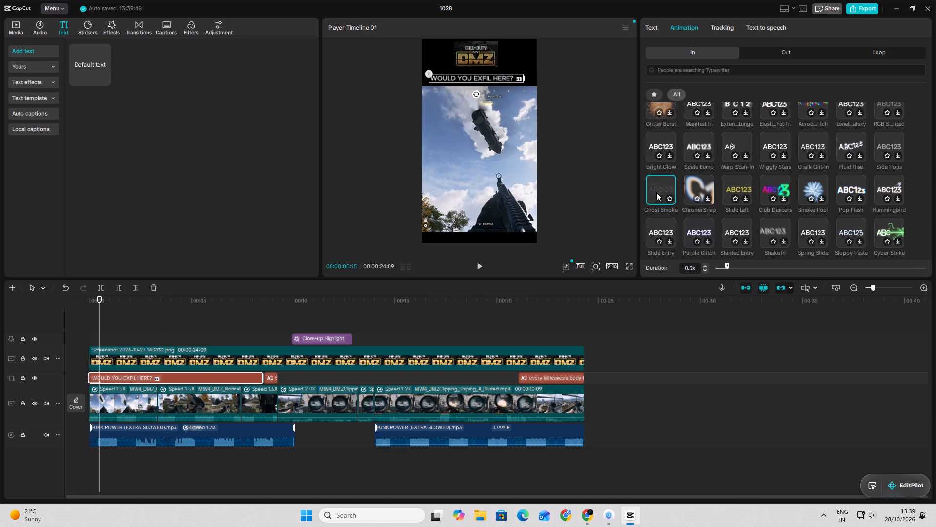
drag(724, 262, 874, 262)
drag(727, 263, 935, 223)
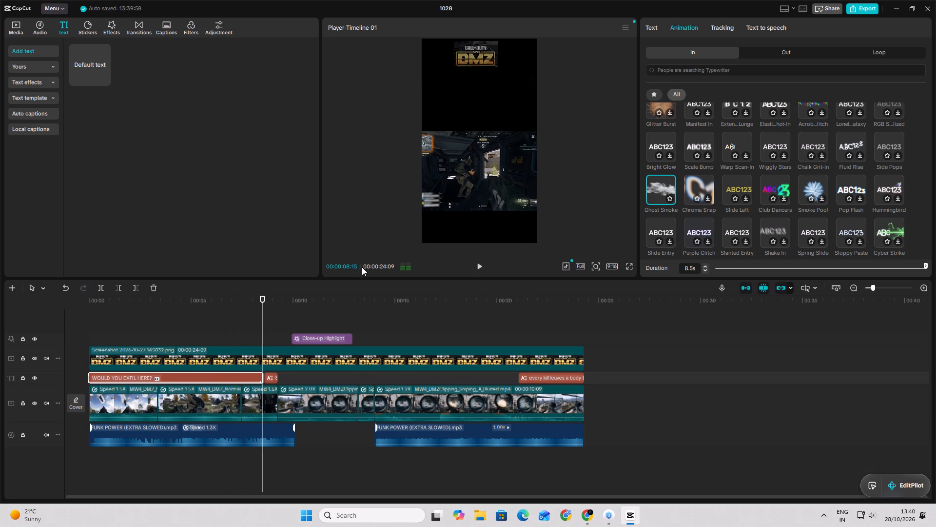
Play the video through to its end and replay the opening to check the title's smoke animation.
click(476, 264)
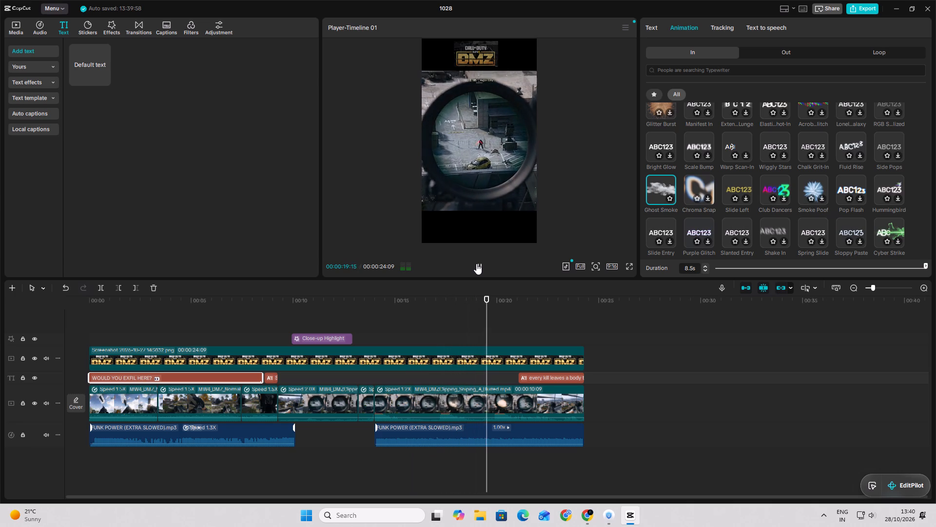
click(476, 263)
click(476, 263)
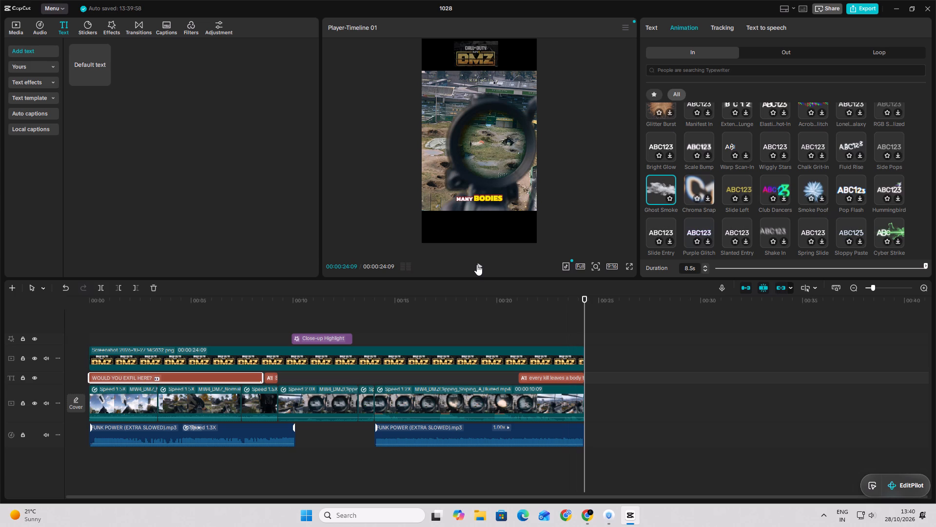
click(476, 264)
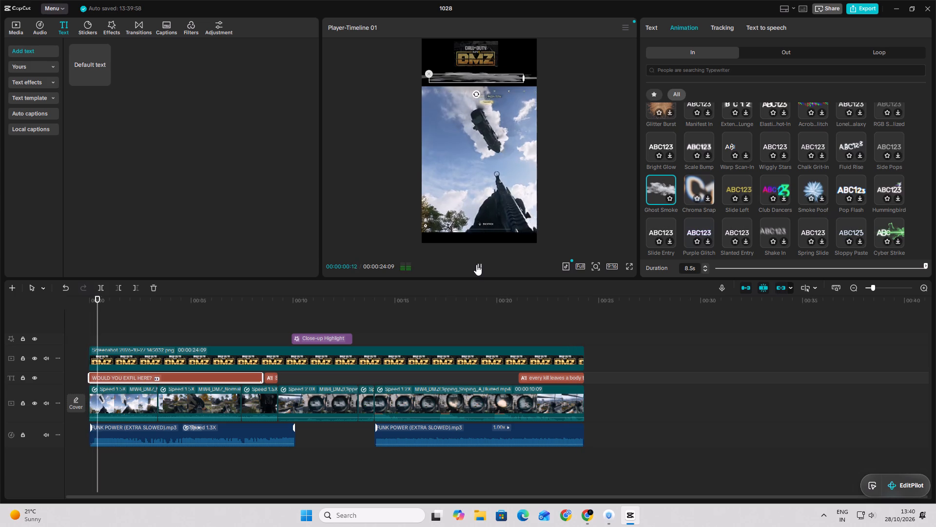
click(475, 264)
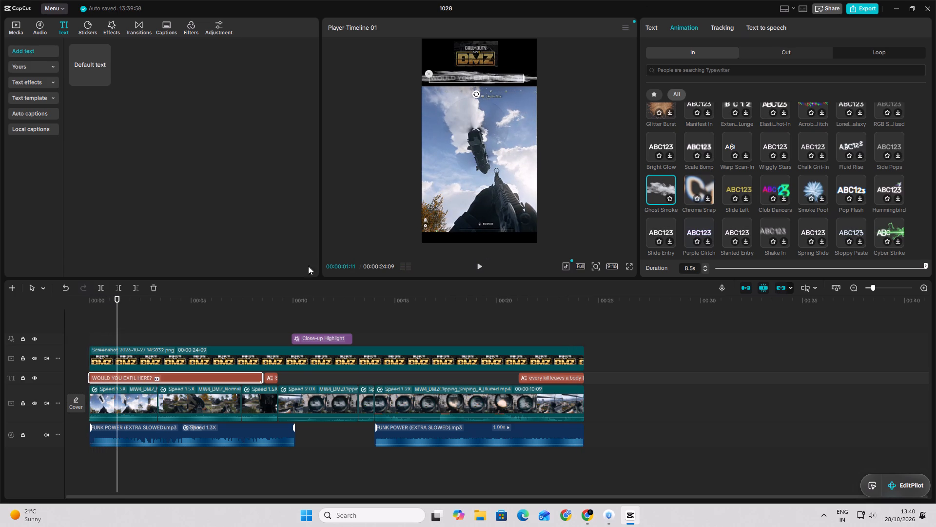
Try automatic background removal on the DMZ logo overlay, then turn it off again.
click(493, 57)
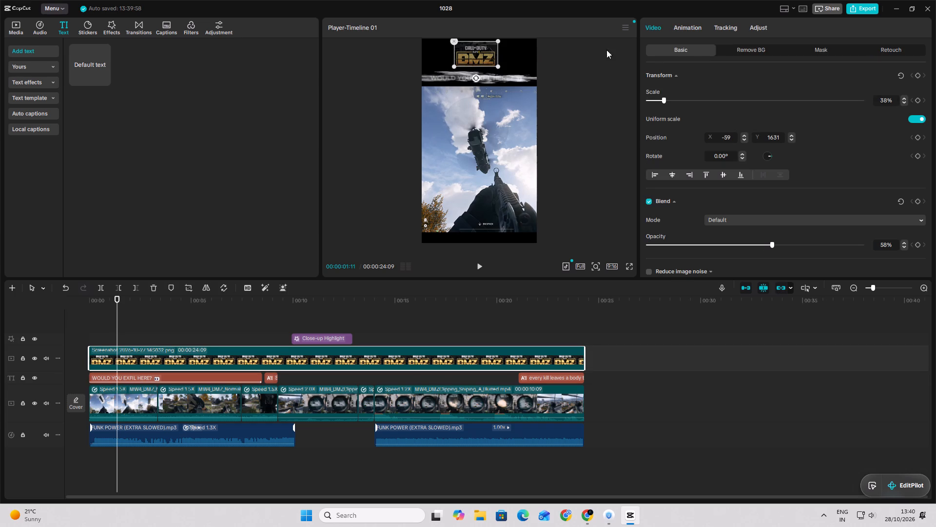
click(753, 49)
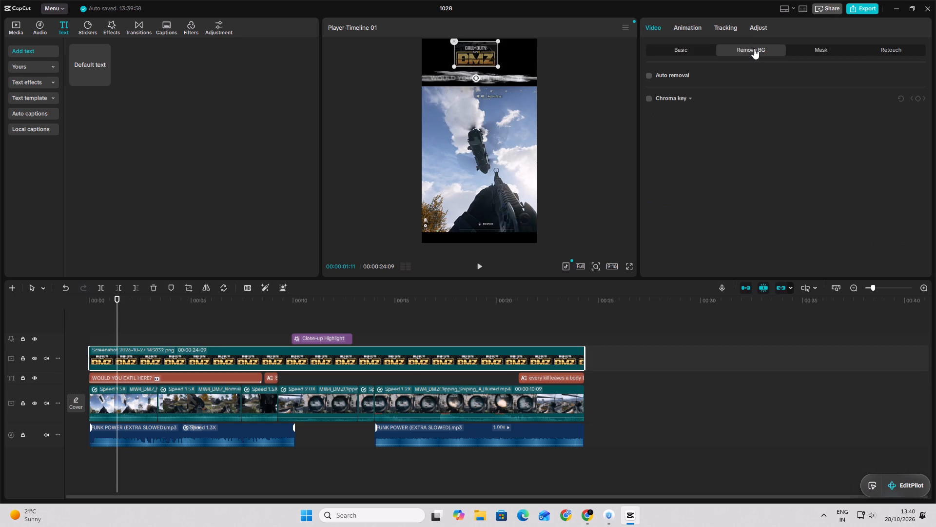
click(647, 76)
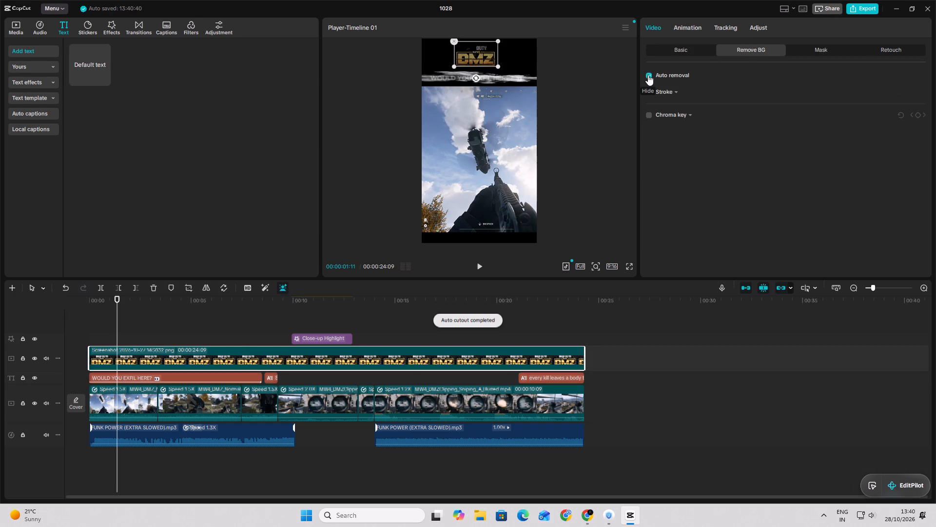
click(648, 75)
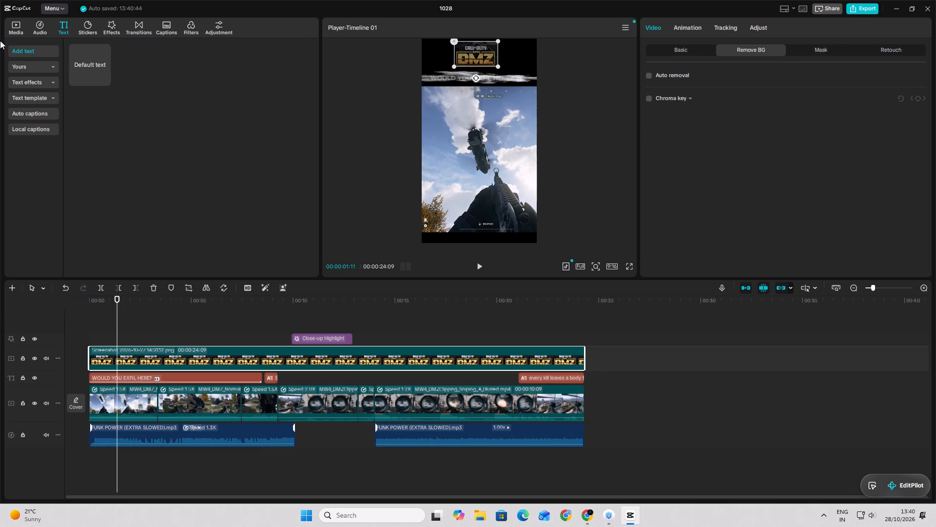
Export the timeline as 1028 in 4K, H.264 mp4 at 30fps with the recommended bit rate.
click(17, 29)
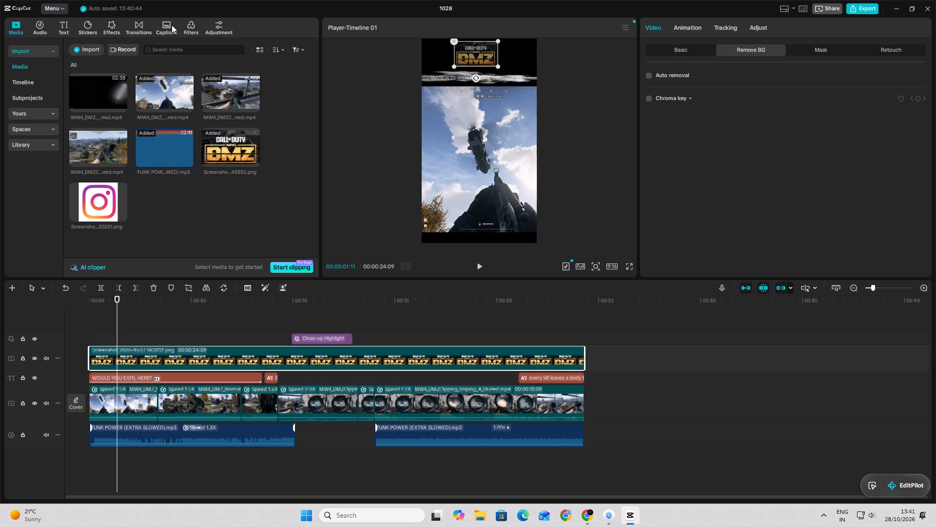
click(851, 14)
click(851, 7)
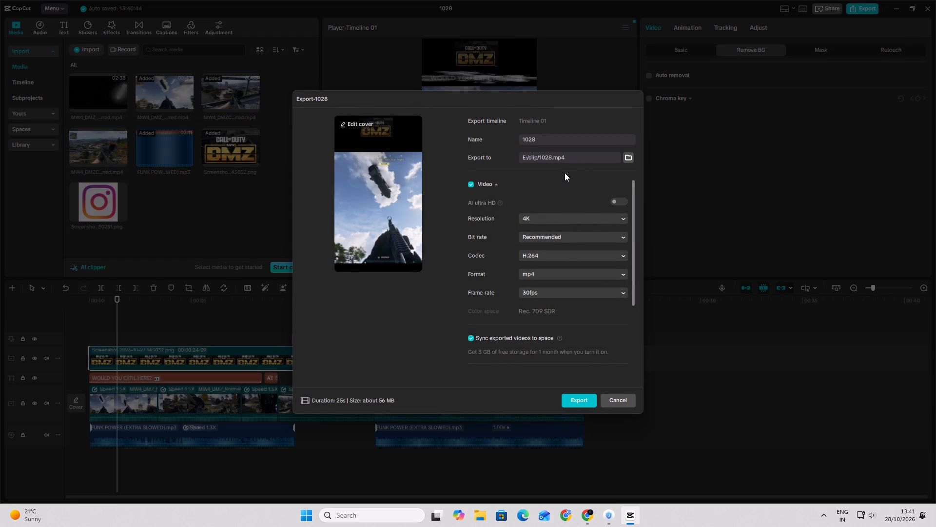
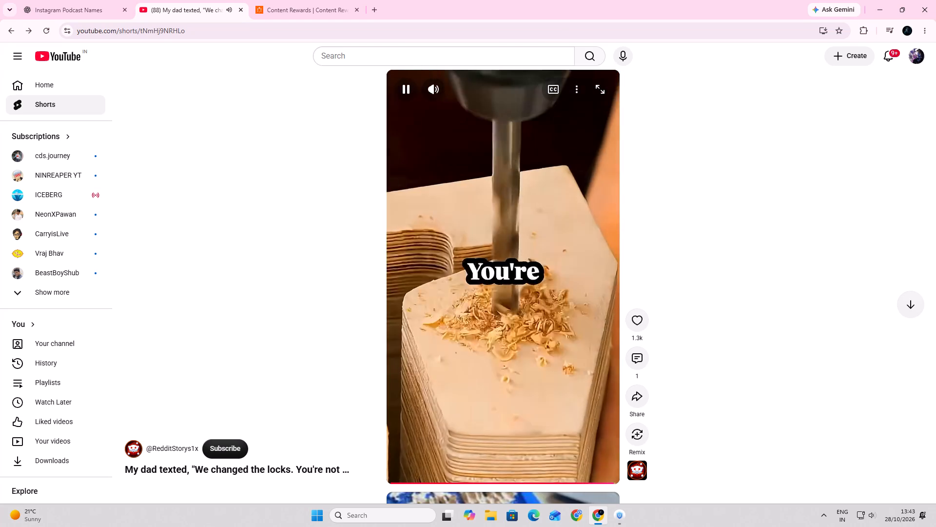
scroll(468, 243, down, 2)
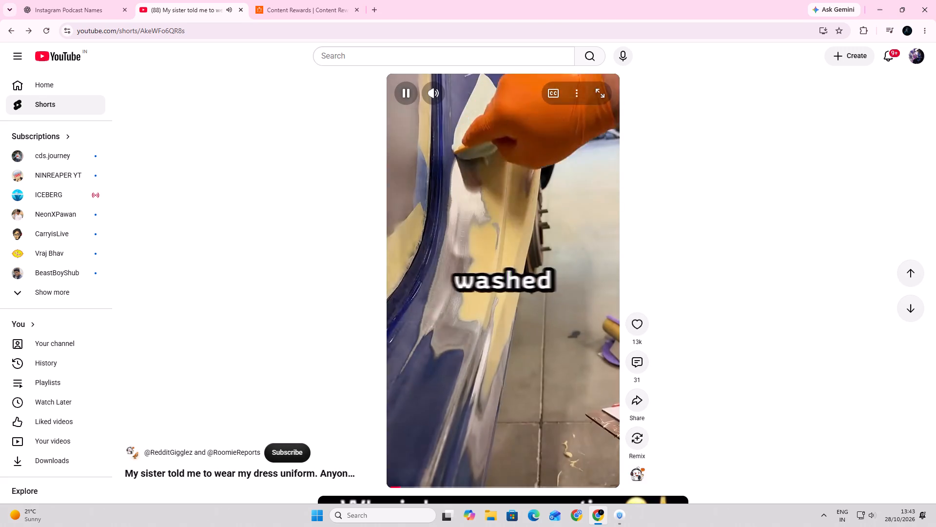
scroll(519, 248, down, 1)
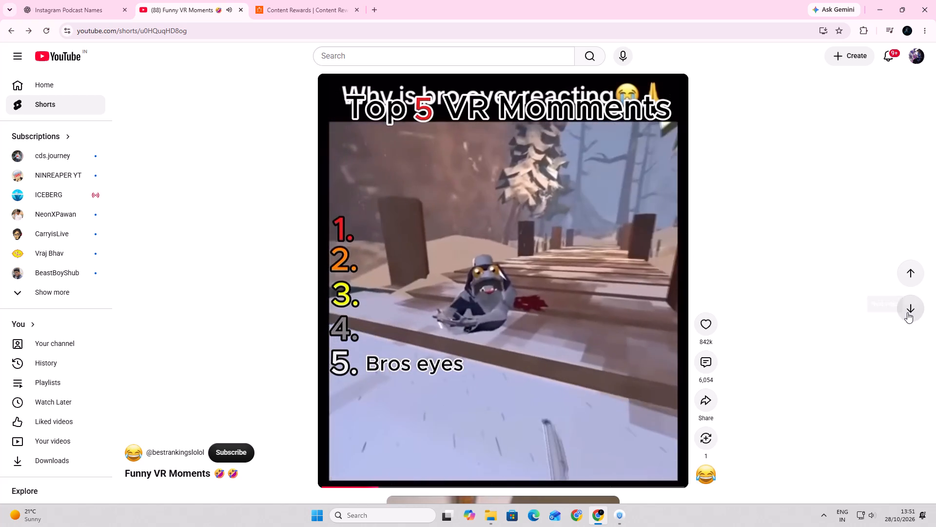
click(907, 310)
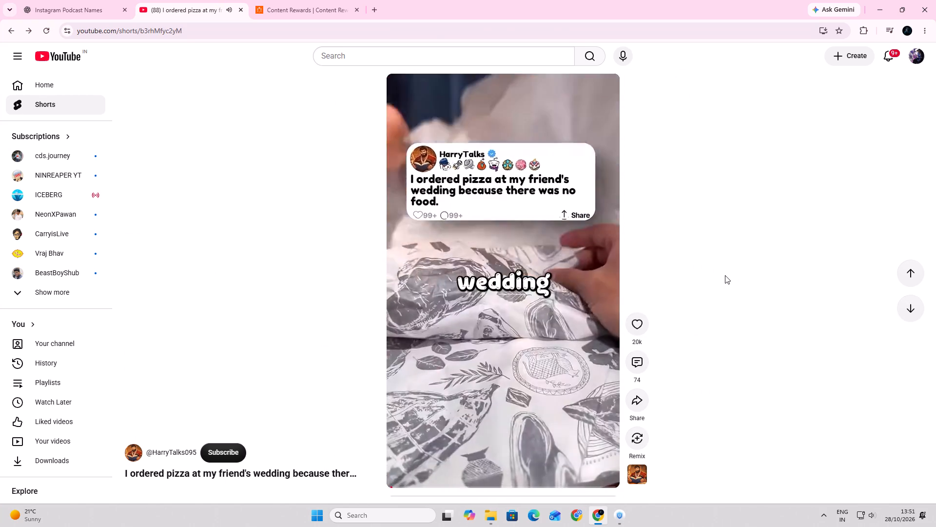